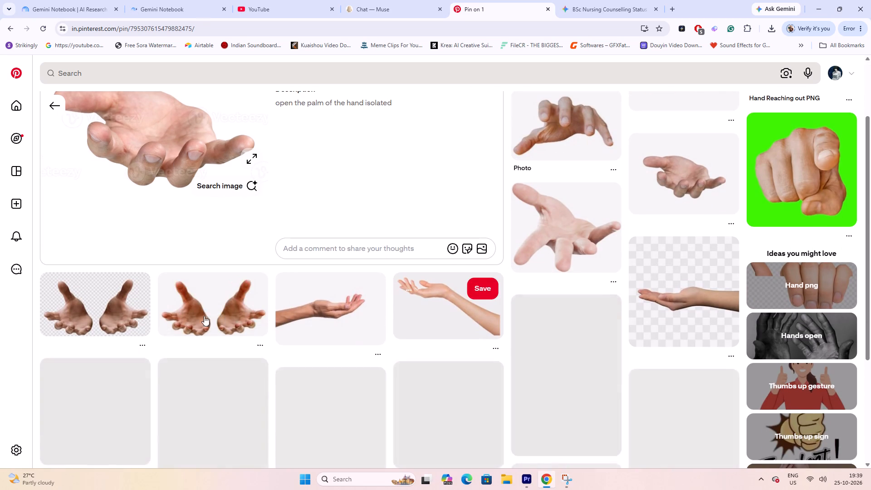
click(99, 311)
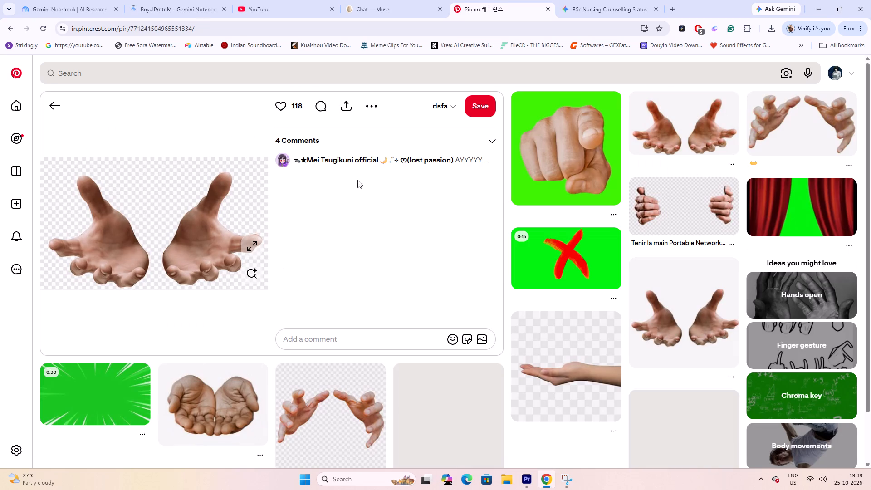
click(367, 106)
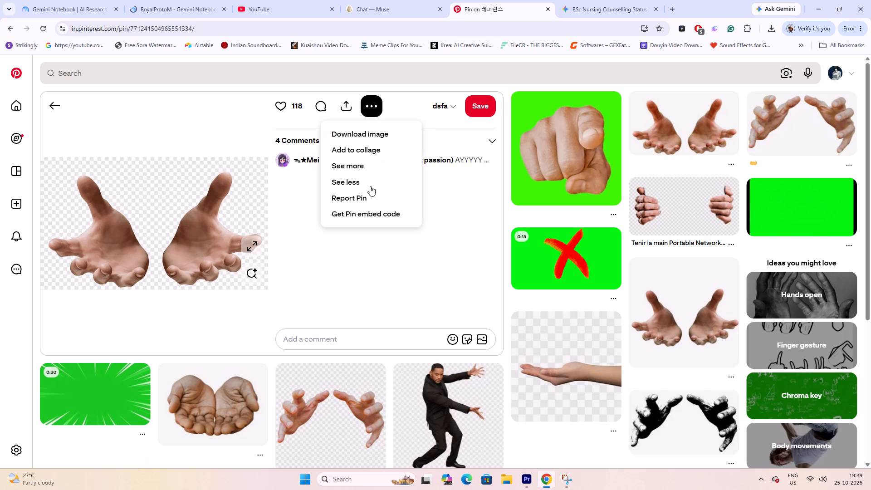
click(367, 127)
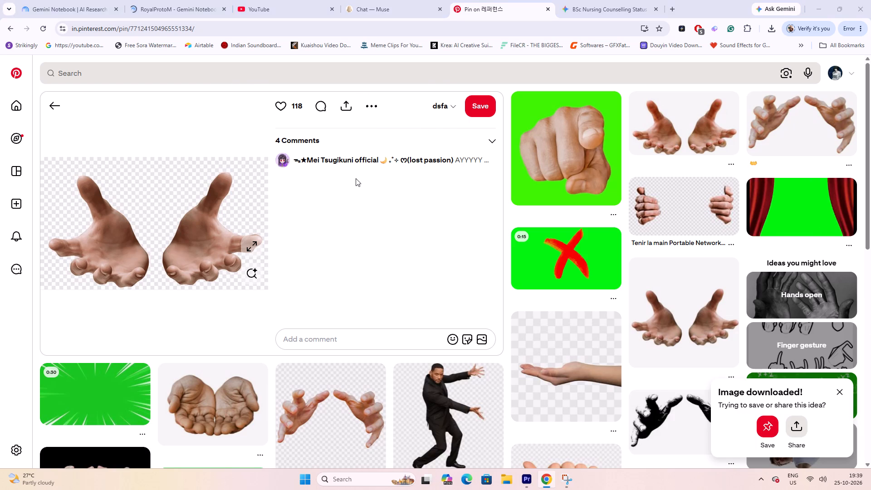
click(356, 319)
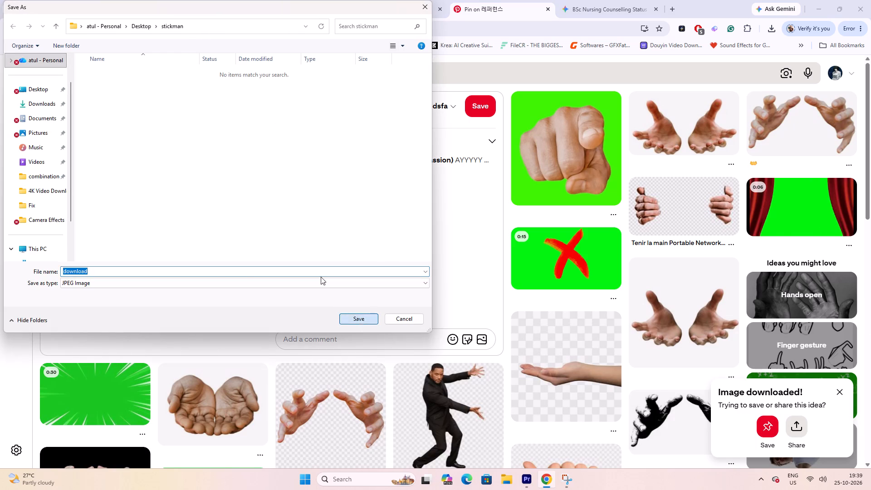
Go back to the single open-palm pin, look through its related hand images, and search Pinterest for "angry man".
click(48, 104)
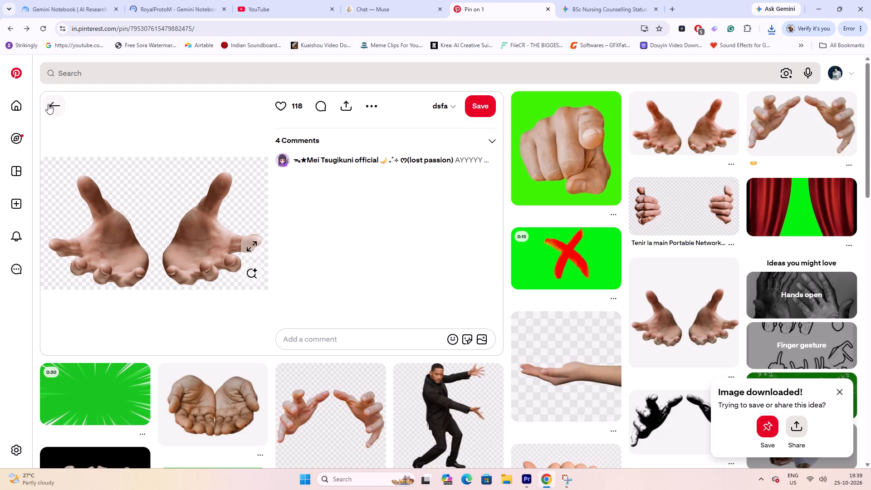
scroll(234, 186, down, 6)
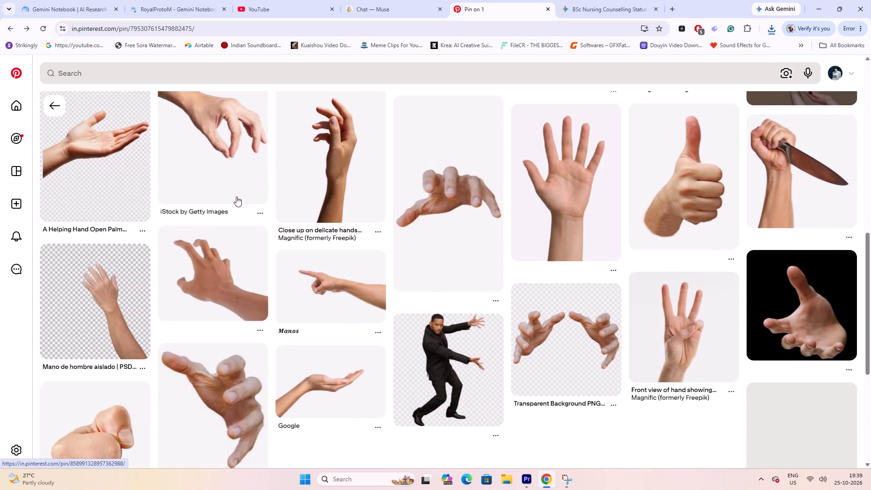
scroll(236, 196, down, 2)
scroll(236, 196, up, 8)
click(90, 70)
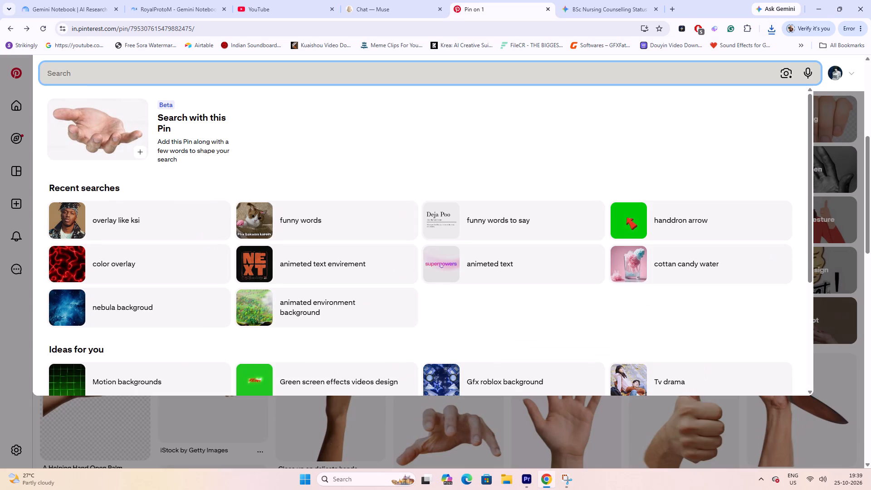
text(angry man)
key(Return)
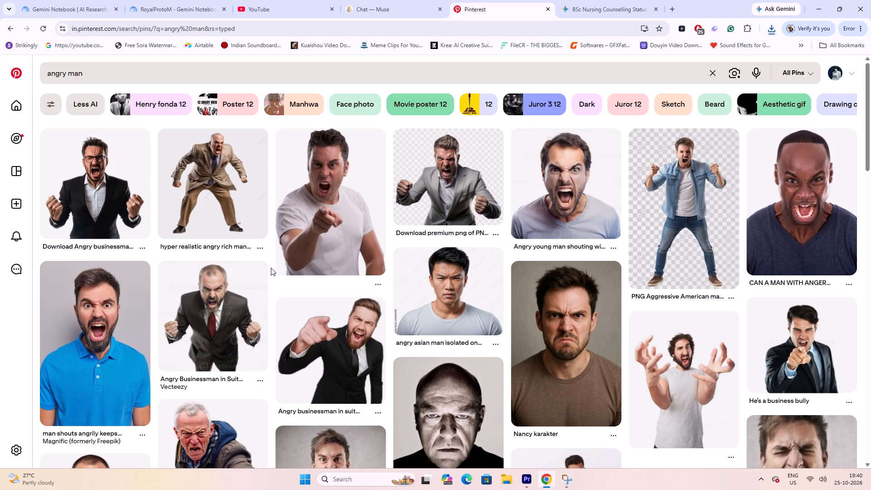
Download the image of the shouting man in a grey T-shirt with raised hands as JPEG "angry man - Google Zoeken".
click(674, 397)
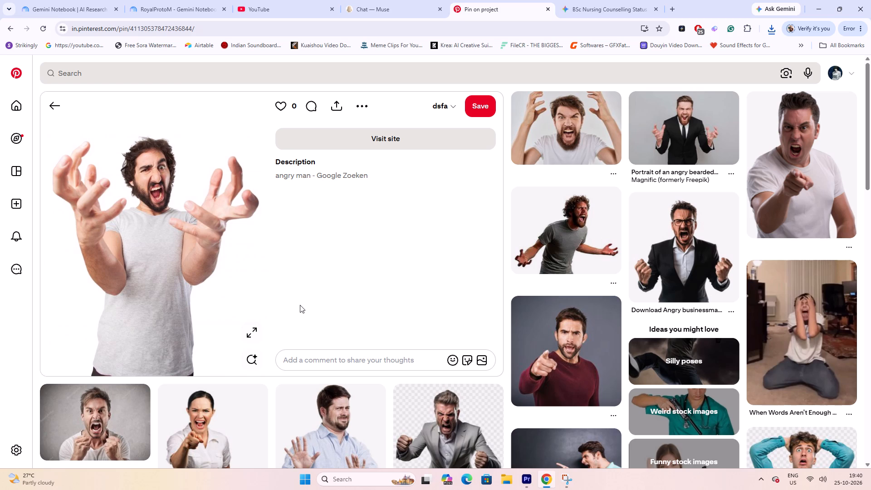
click(360, 99)
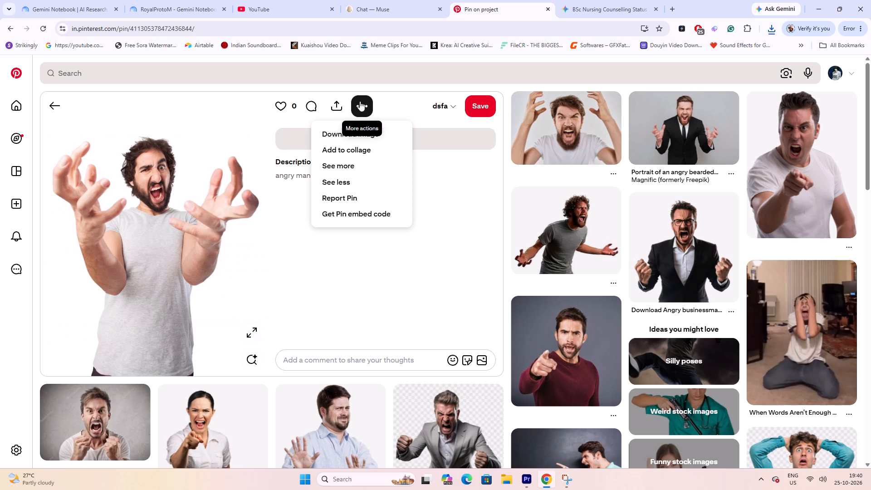
click(351, 138)
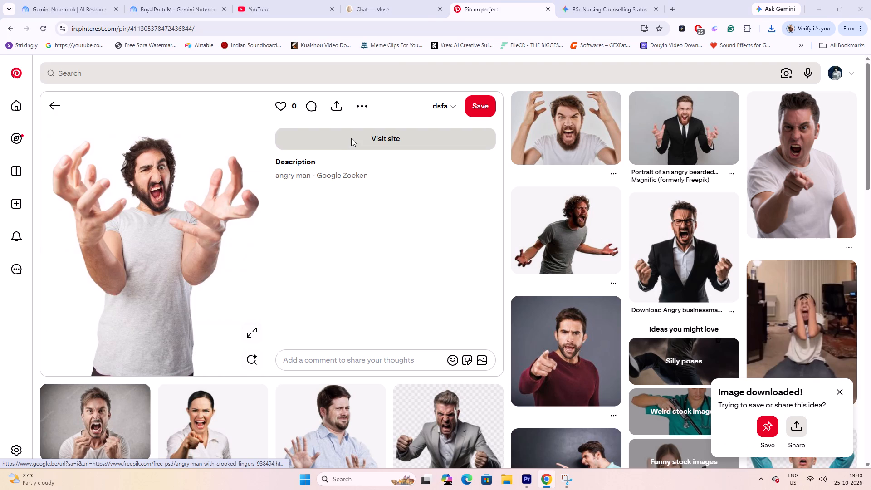
drag(355, 323, 110, 231)
click(52, 101)
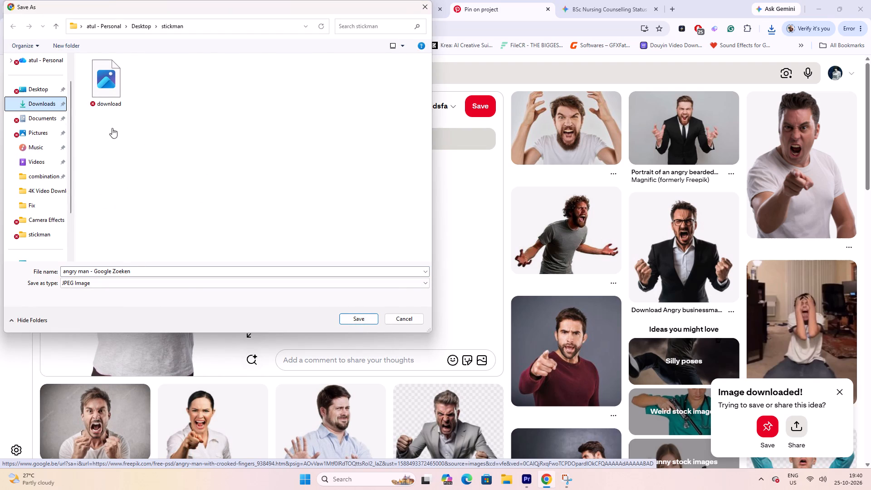
click(345, 318)
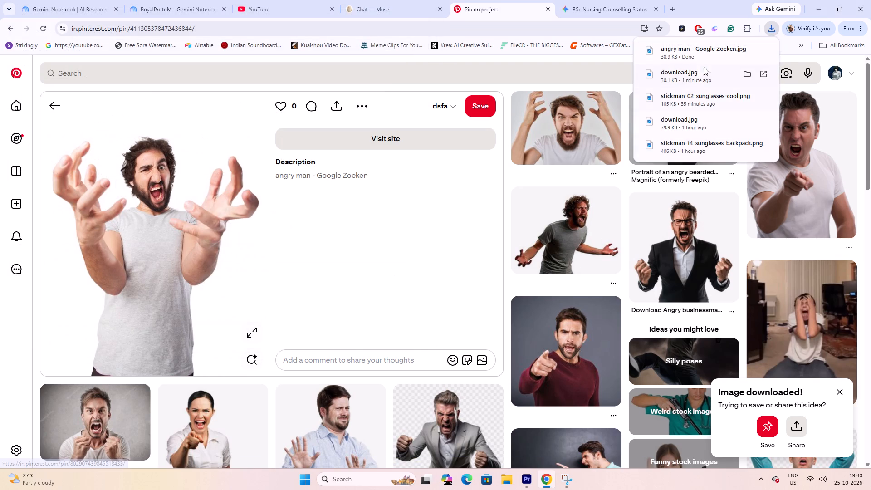
Bring the downloaded angry man image into the Premiere Pro timeline on track V5, just after the playhead at 00;00;03;16.
drag(693, 58, 526, 470)
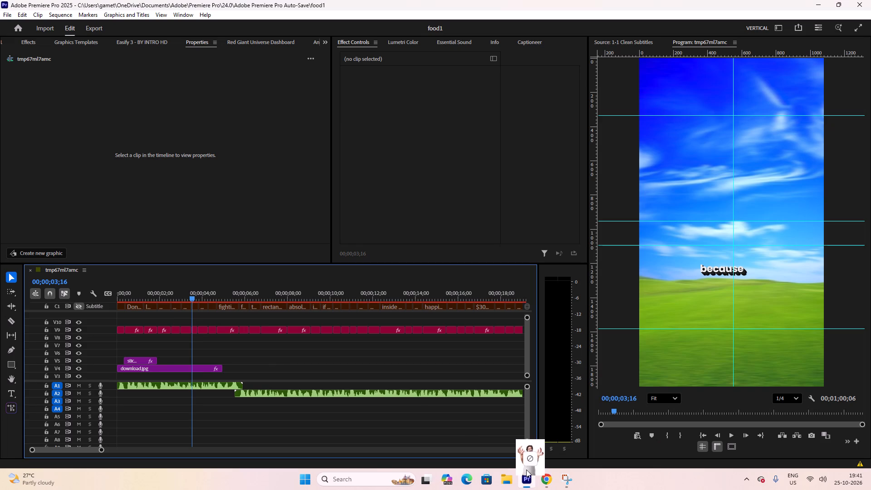
drag(526, 470, 199, 358)
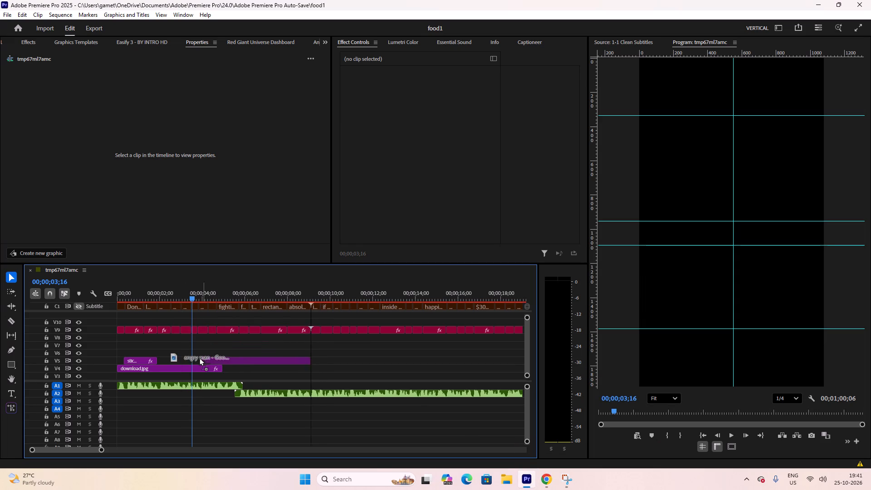
drag(199, 358, 196, 358)
Play the section after the stickman clip, and move the angry man clip to track V6, starting about where the stickman ends.
drag(182, 292, 155, 293)
key(space)
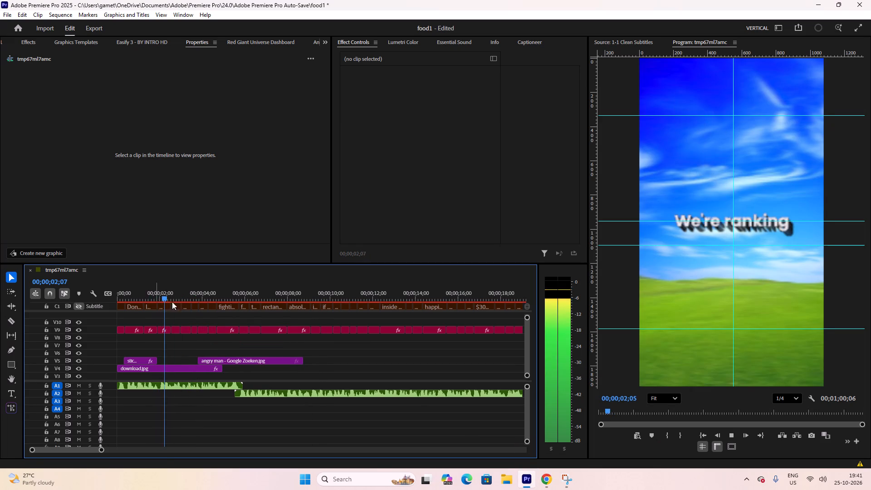
key(space)
drag(235, 364, 229, 364)
drag(240, 360, 204, 353)
Play the opening two seconds repeatedly to check the angry man clip's start against the stickman and captions.
click(137, 276)
click(144, 294)
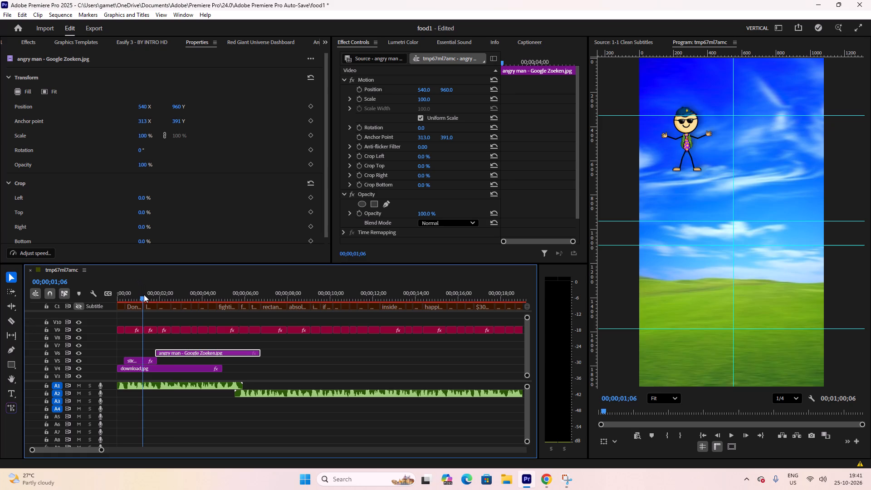
key(space)
key(space)
key(space)
key(space)
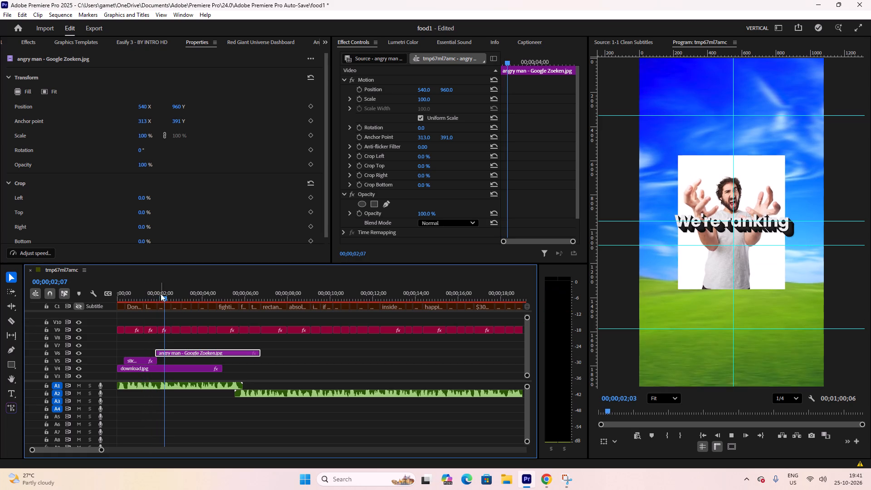
drag(149, 296, 125, 298)
key(space)
key(space)
key(space)
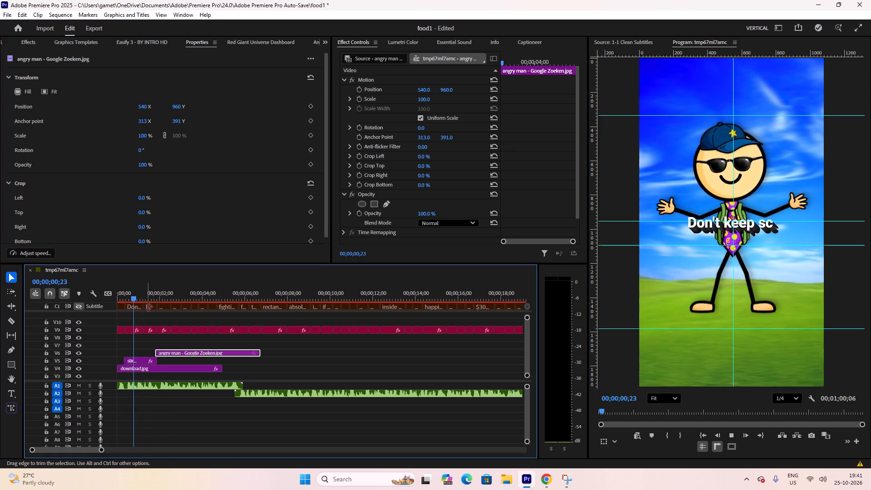
key(space)
key(space)
key(space)
Shift the angry man clip on V6 earlier by about 16 frames, so it starts near 00;00;01;06.
click(142, 296)
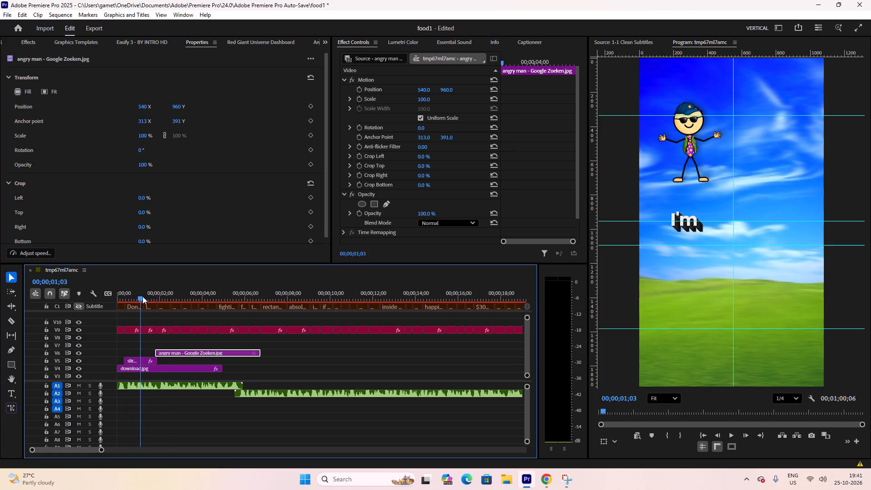
drag(179, 352, 168, 352)
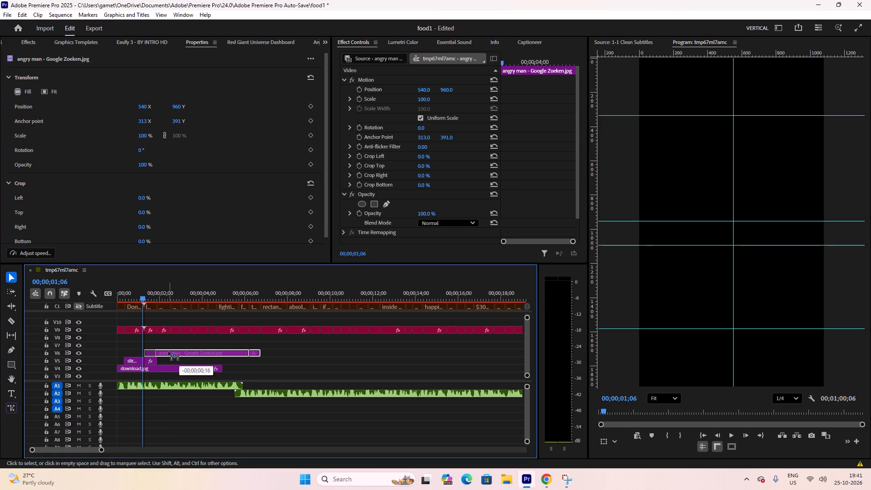
Set the angry man clip on V6 to start at 00;00;01;06 and trim its end back to about 00;00;02;15.
drag(168, 352, 166, 352)
drag(247, 352, 190, 353)
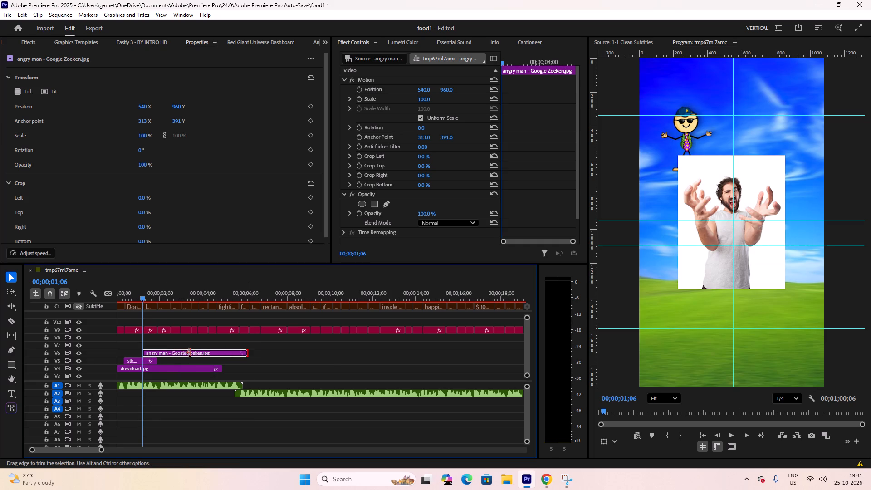
drag(190, 353, 168, 353)
Play from 00;00;01;05 in short bursts to check the angry man clip's end against the captions and voice-over.
click(140, 296)
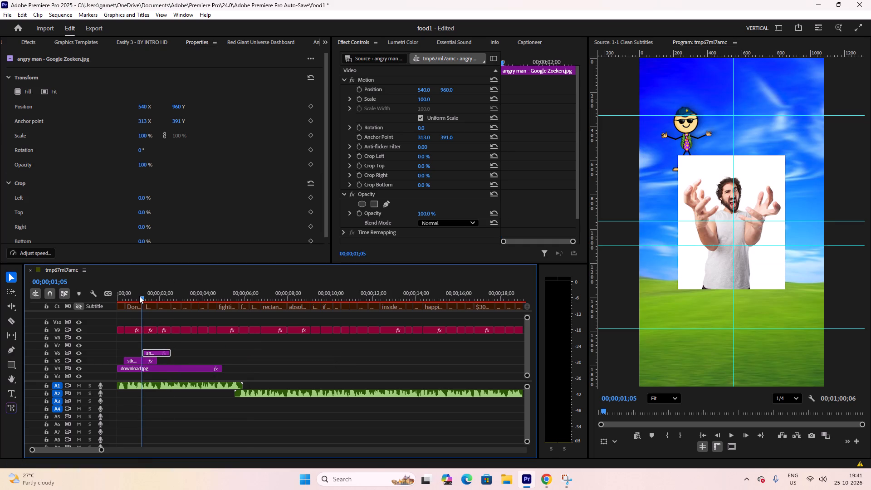
key(space)
key(space)
key(space)
key(space)
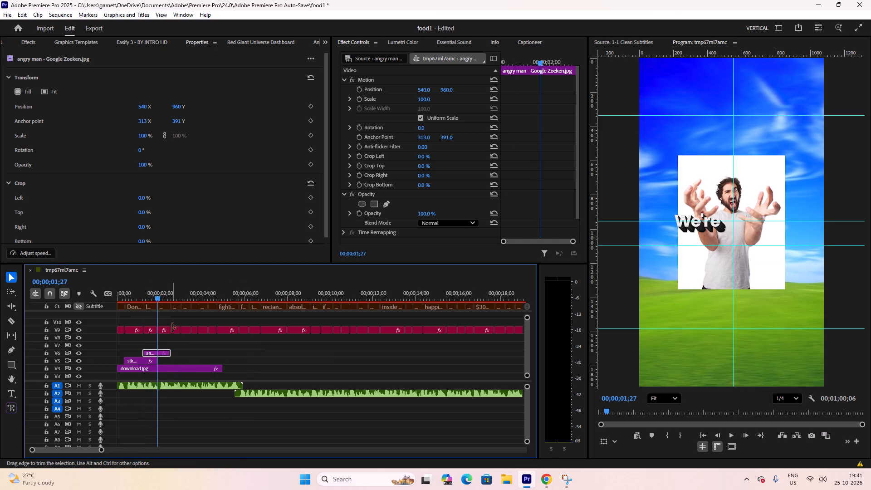
key(space)
key(space)
key(space)
scroll(169, 349, up, 5)
key(space)
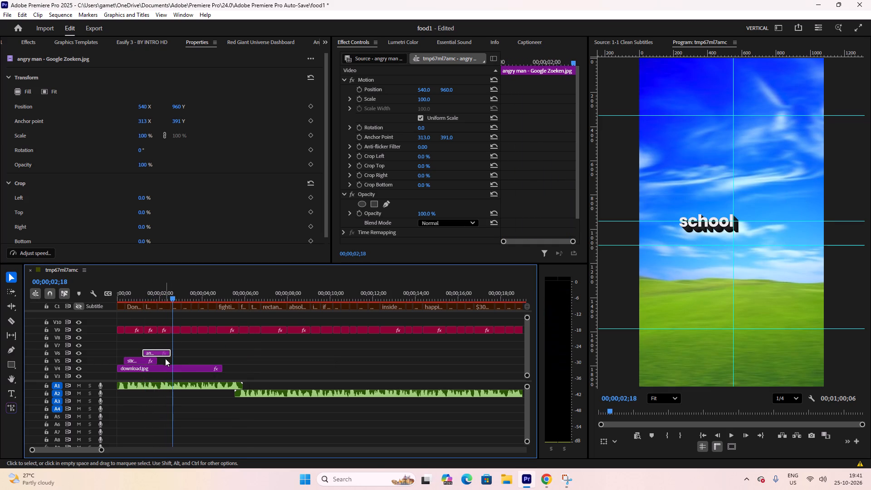
Trim the end of the angry man clip on V6 back to line up with the end of the stickman clip.
alt+scroll(166, 359, up, 18)
alt+scroll(182, 330, up, 5)
scroll(217, 319, up, 6)
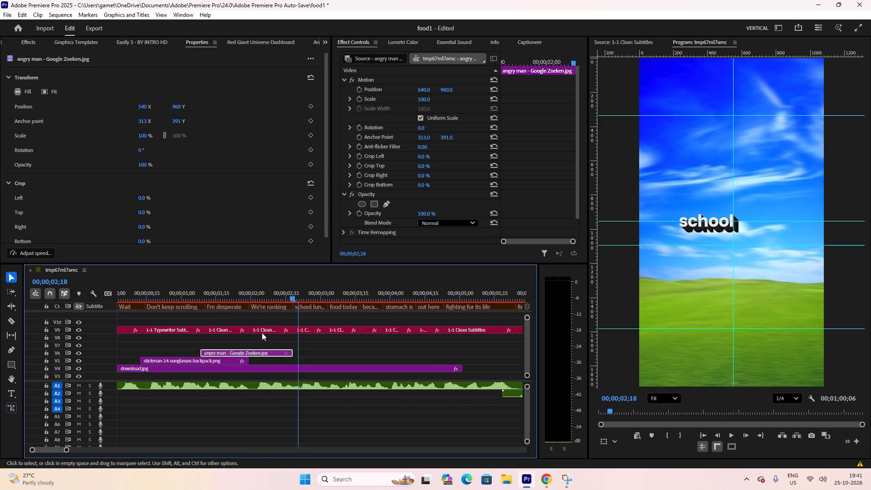
drag(294, 352, 250, 353)
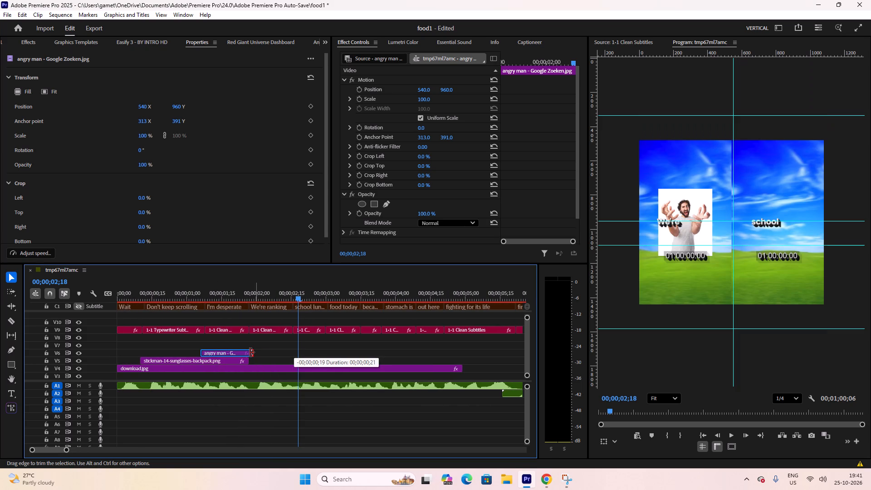
drag(250, 353, 249, 353)
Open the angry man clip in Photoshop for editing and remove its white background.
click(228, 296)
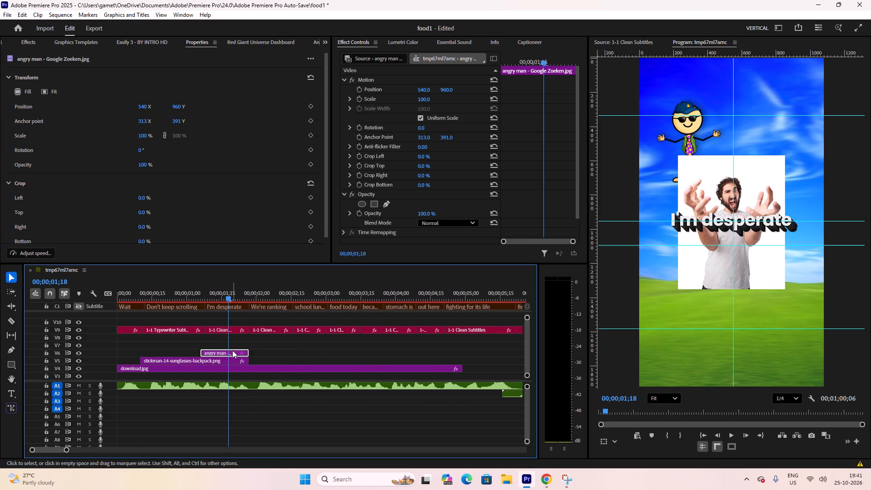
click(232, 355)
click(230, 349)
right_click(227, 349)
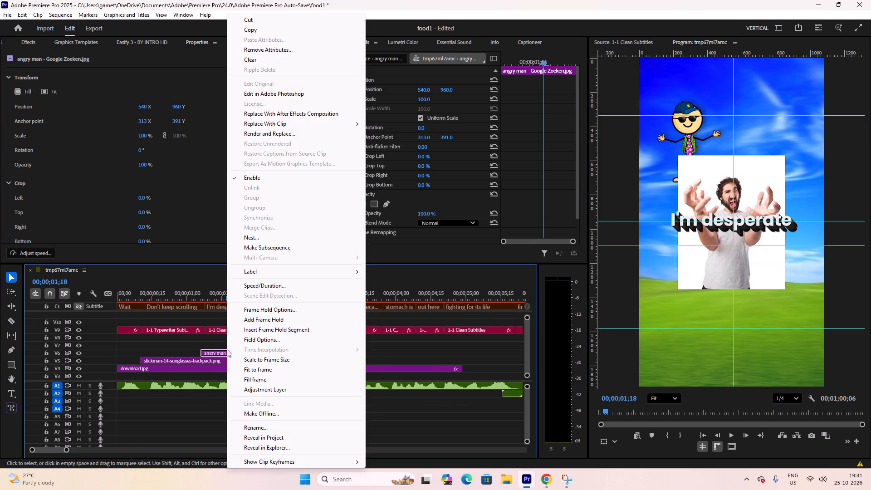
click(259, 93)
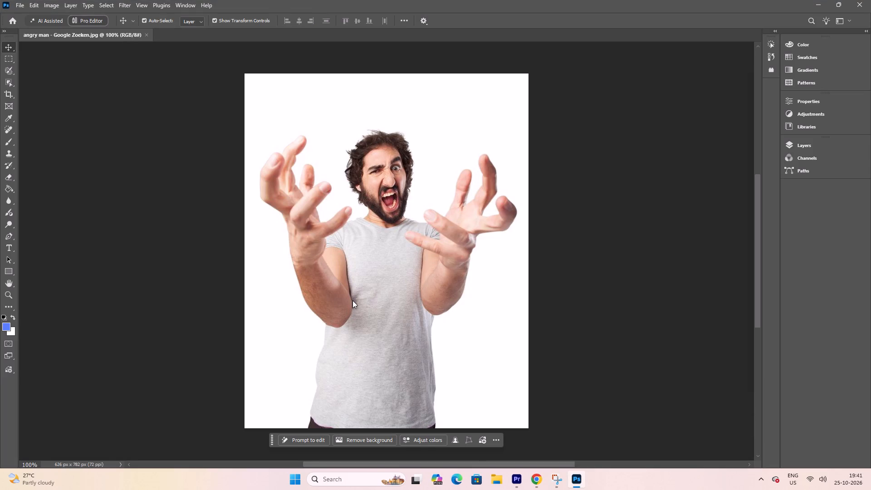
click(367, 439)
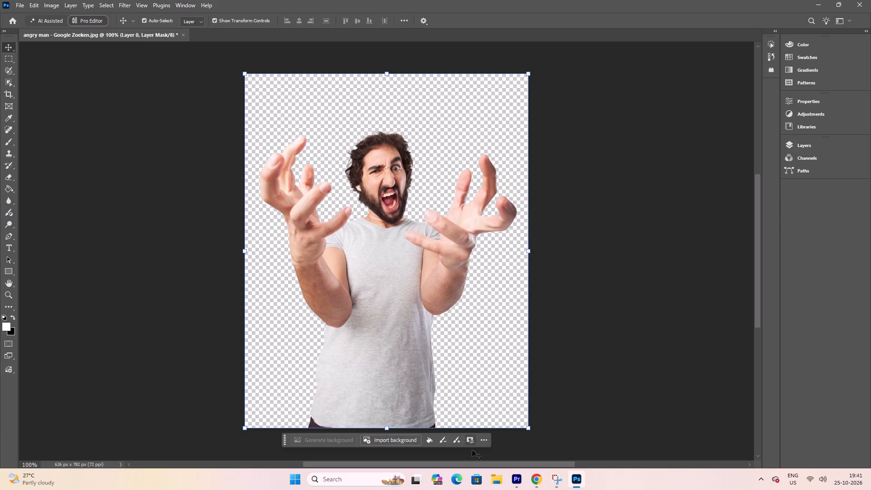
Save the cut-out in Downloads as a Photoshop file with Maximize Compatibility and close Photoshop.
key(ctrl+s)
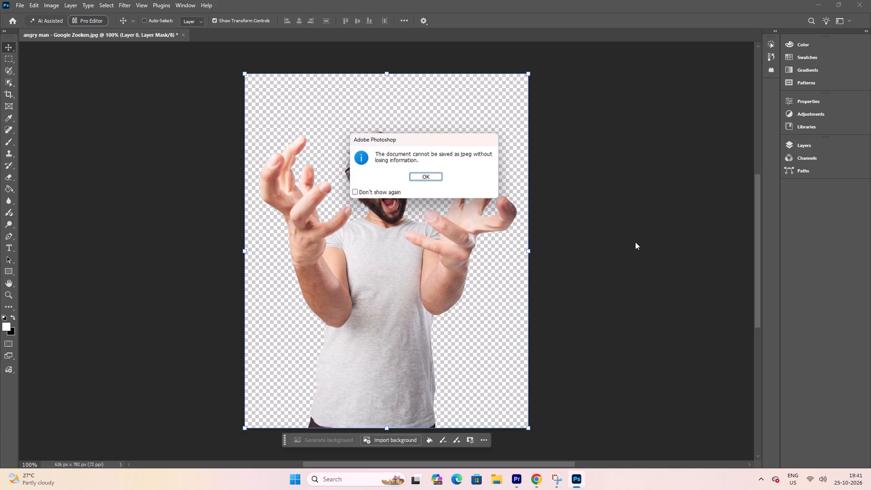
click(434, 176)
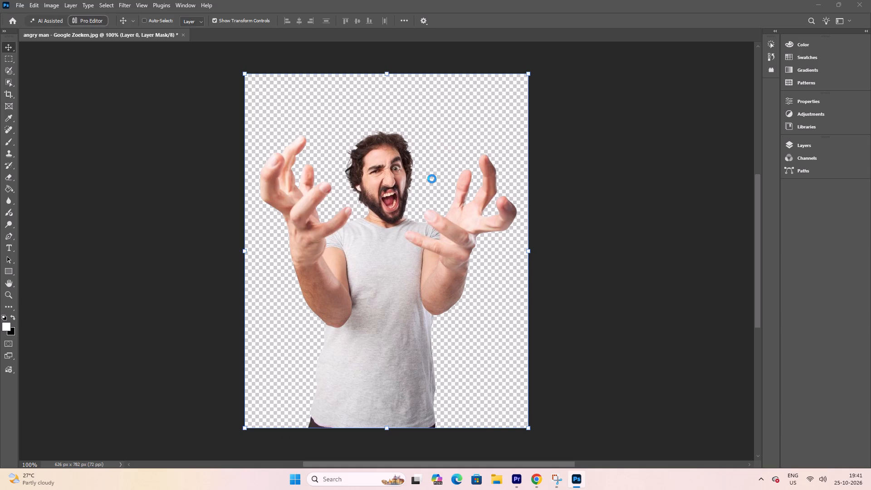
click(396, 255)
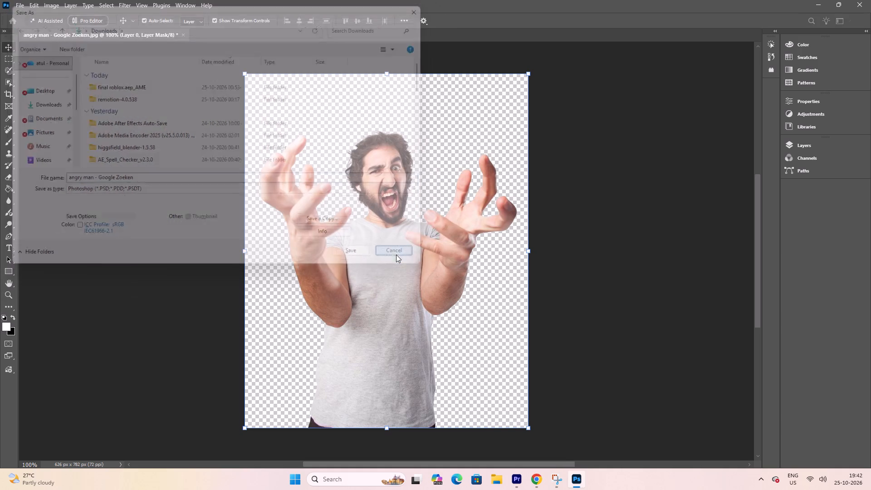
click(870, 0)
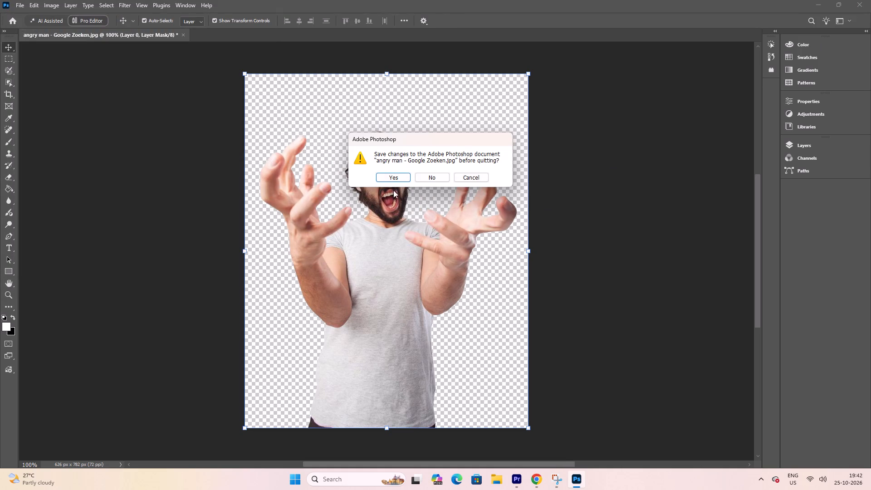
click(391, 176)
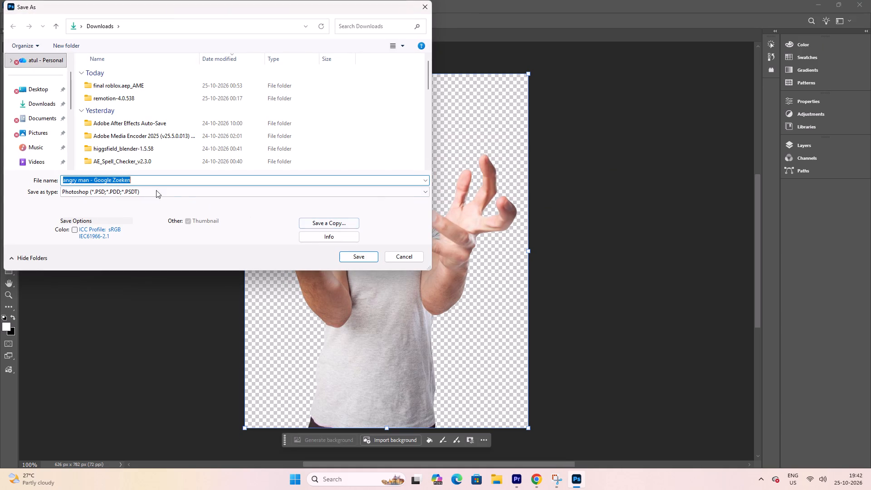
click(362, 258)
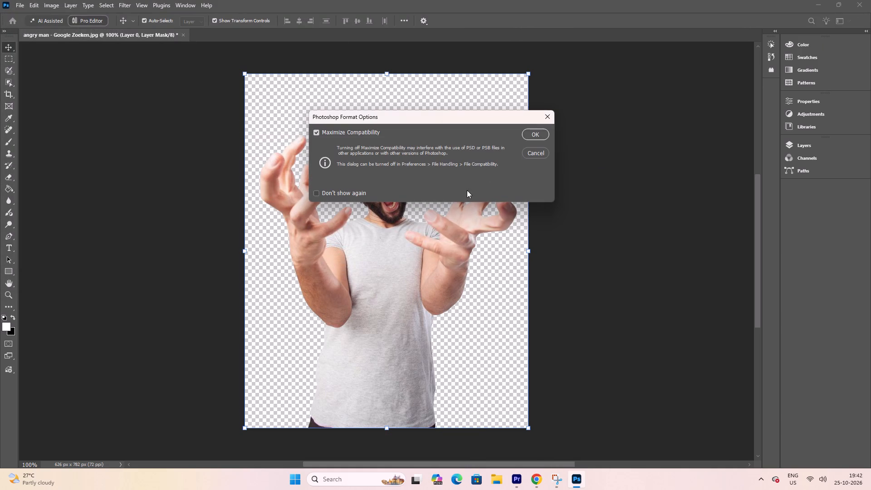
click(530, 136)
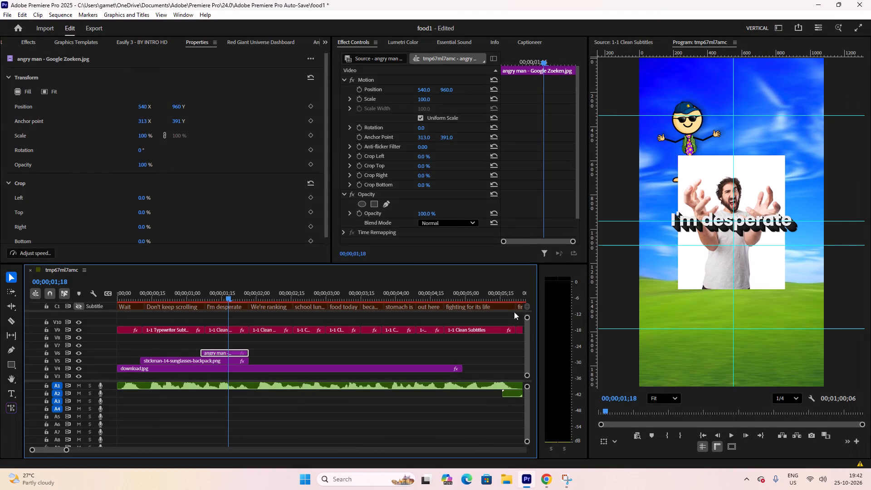
Play the "I'm desperate" caption section in Premiere Pro to check how the angry man clip looks.
drag(226, 295, 219, 295)
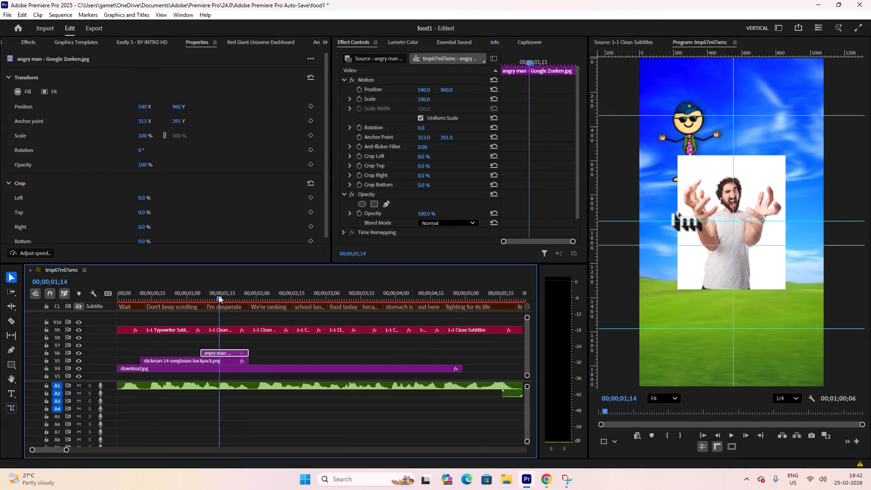
drag(219, 295, 217, 295)
key(space)
key(space)
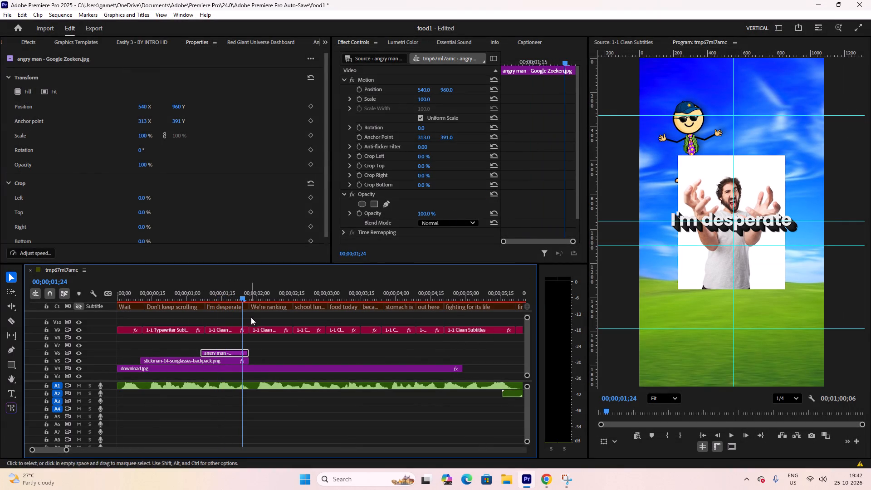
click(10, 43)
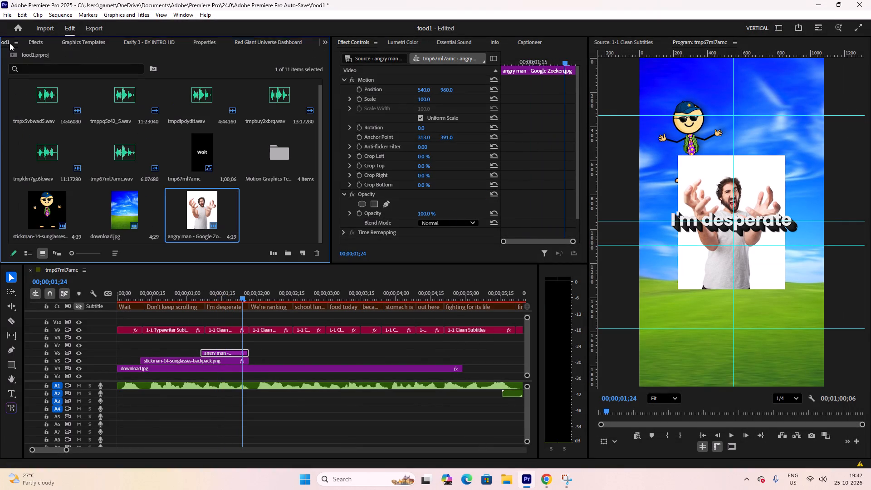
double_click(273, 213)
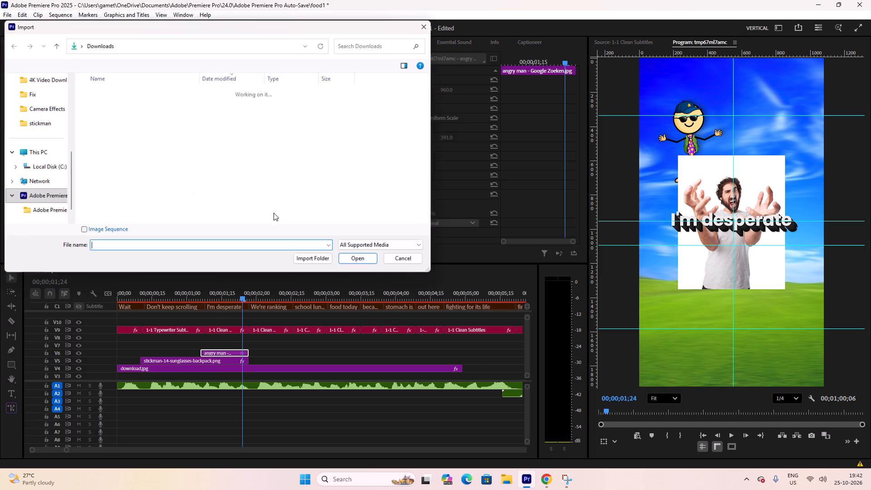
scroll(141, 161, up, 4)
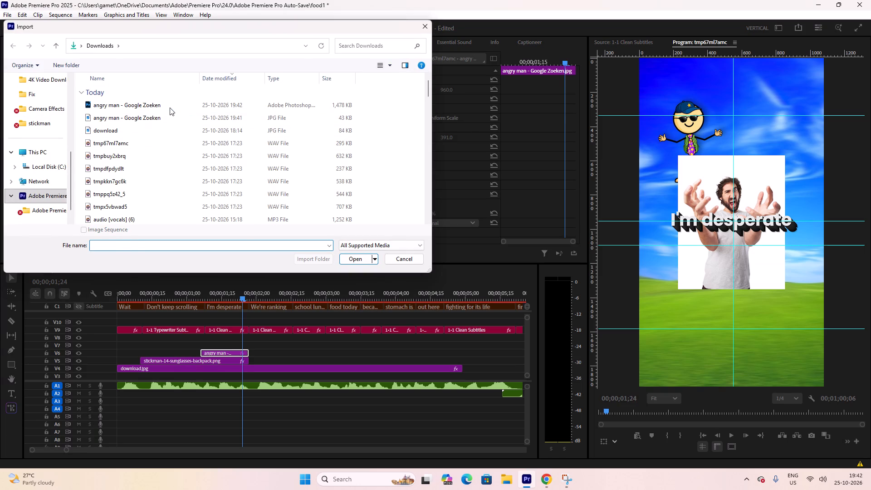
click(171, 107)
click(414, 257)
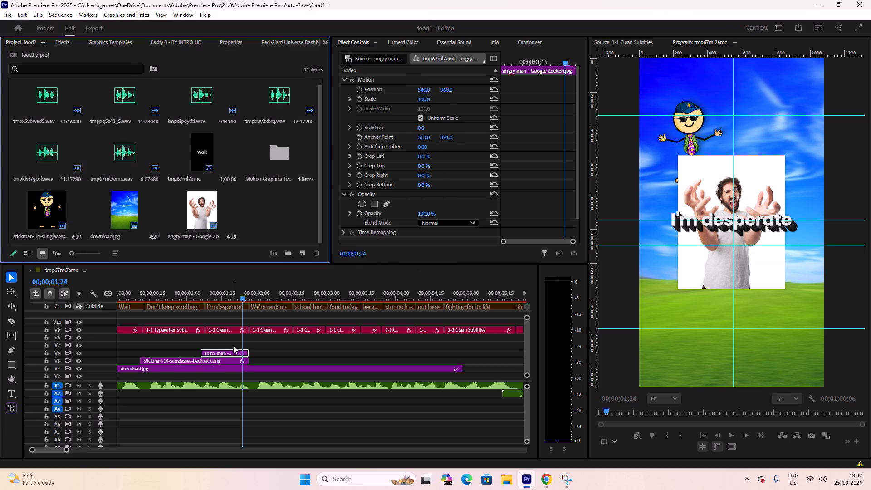
Open the V6 angry man clip in Photoshop again and remove its white background, leaving the layer deselected.
click(230, 351)
right_click(229, 351)
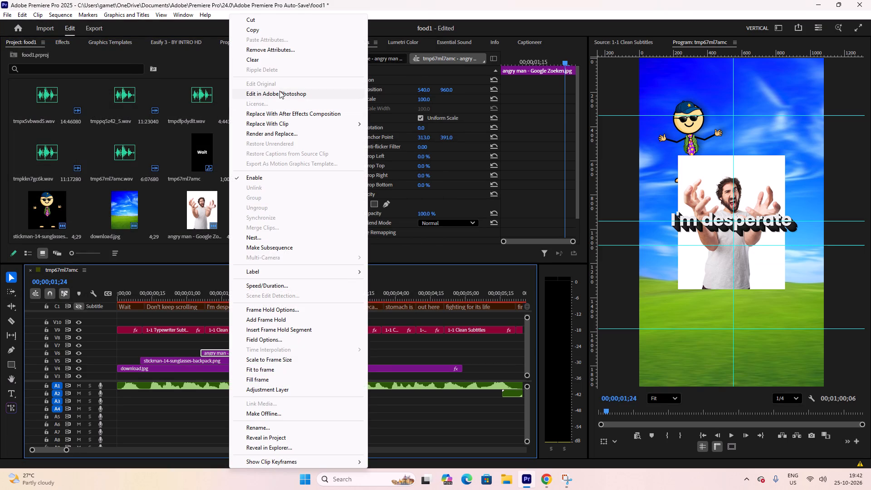
click(279, 91)
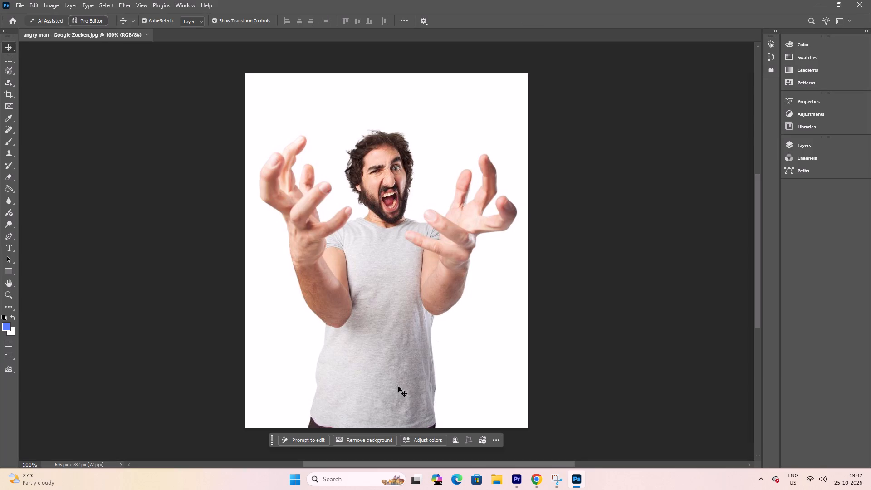
click(362, 441)
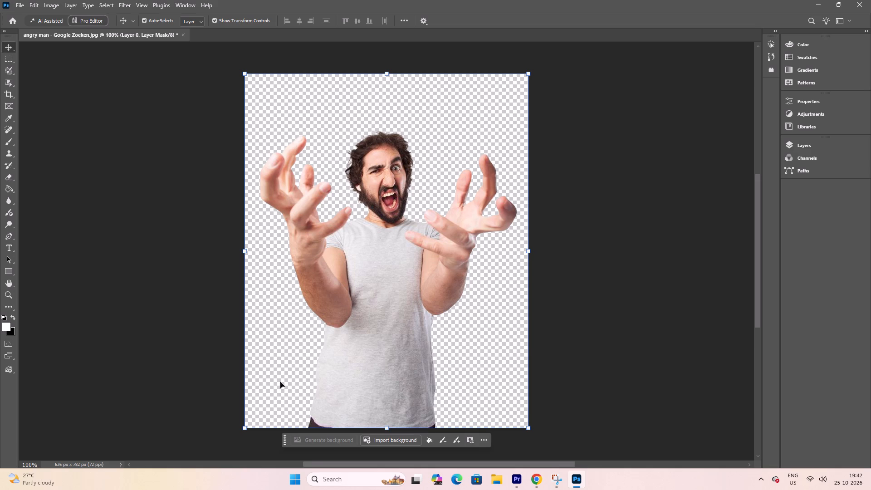
click(167, 330)
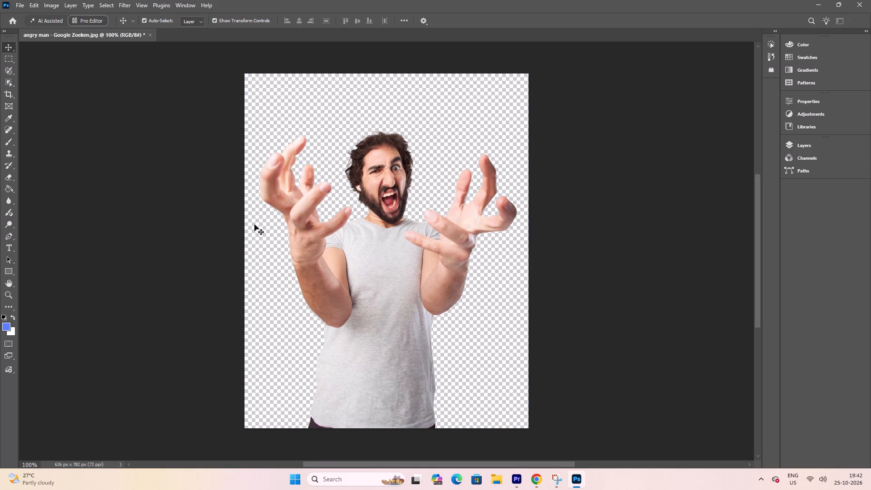
Save the cut-out in Downloads as a PNG named "angry man - Google Zoeken" with the large file size option.
key(ctrl+s)
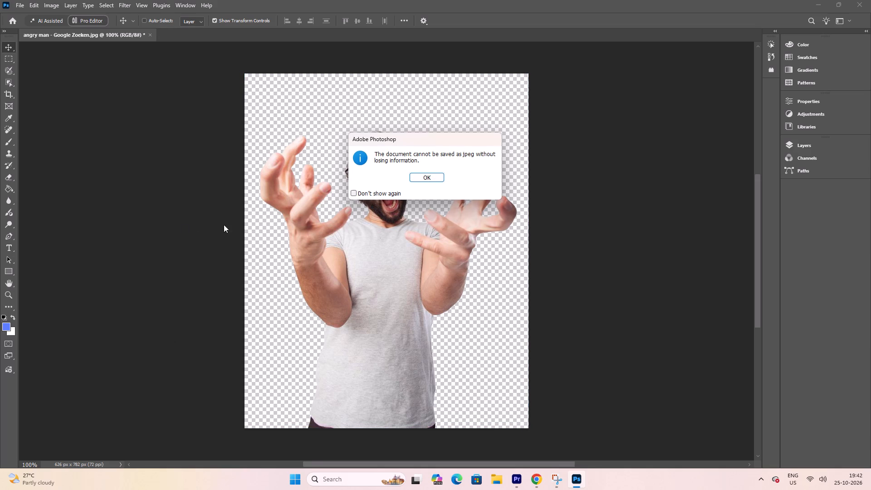
drag(434, 171, 434, 173)
drag(434, 173, 471, 177)
click(423, 179)
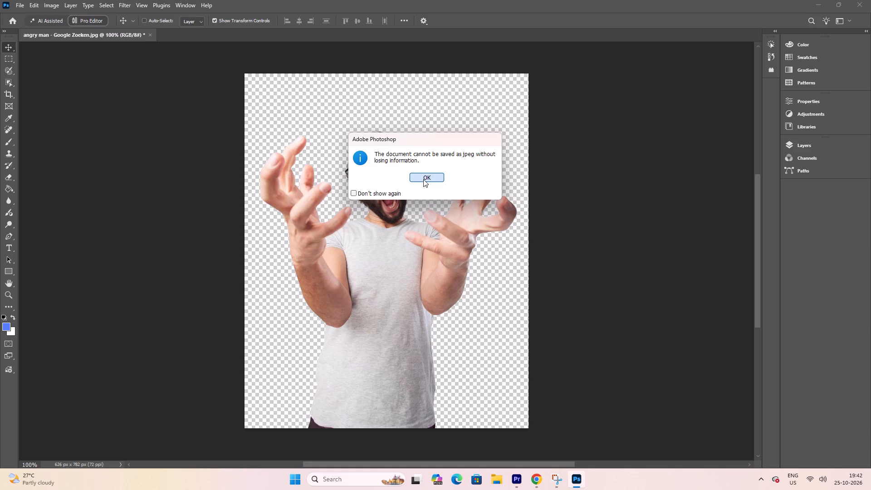
click(135, 191)
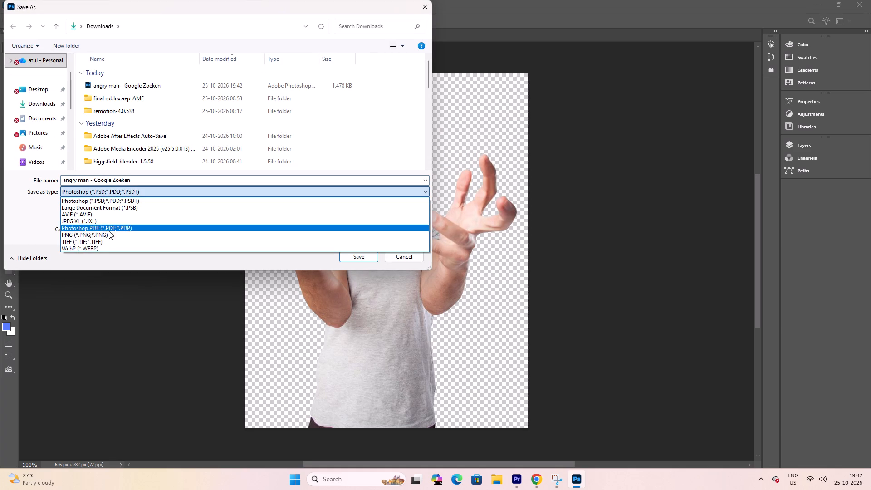
click(141, 189)
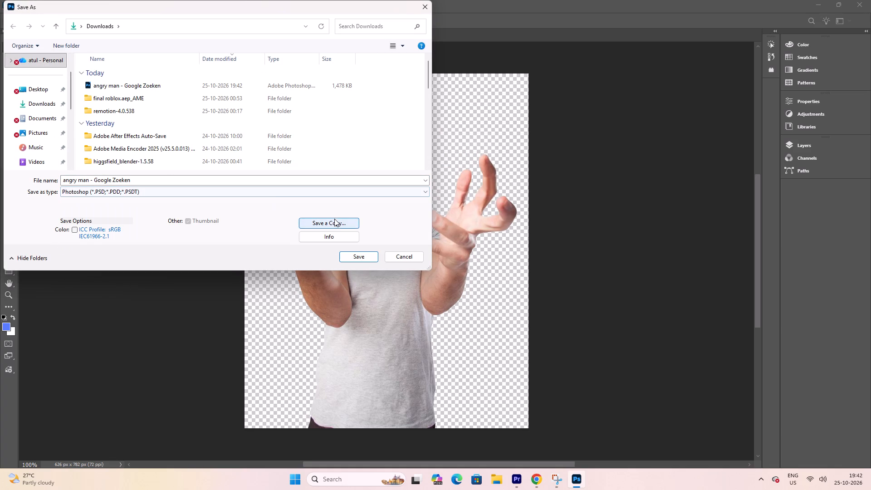
drag(407, 257, 175, 208)
click(152, 188)
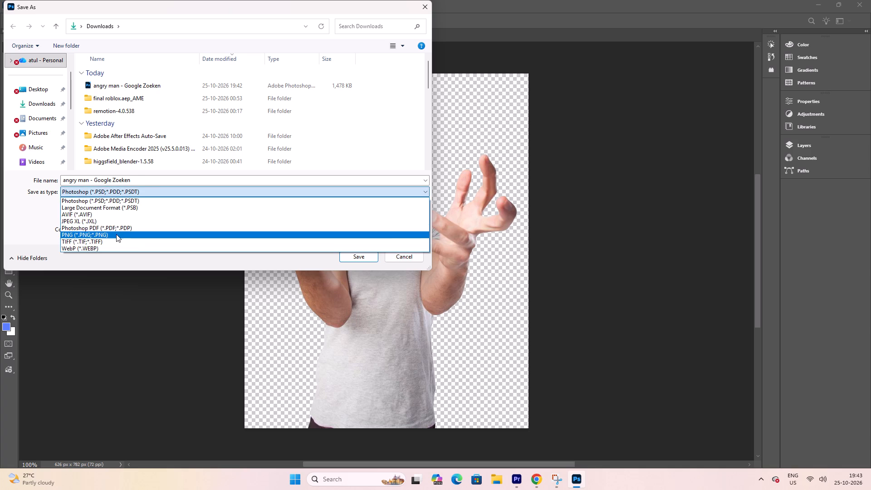
click(112, 236)
click(361, 257)
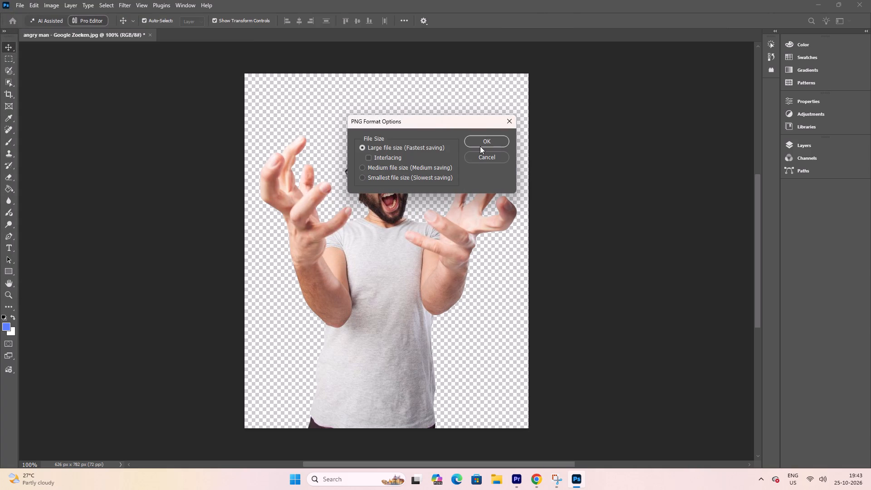
click(481, 145)
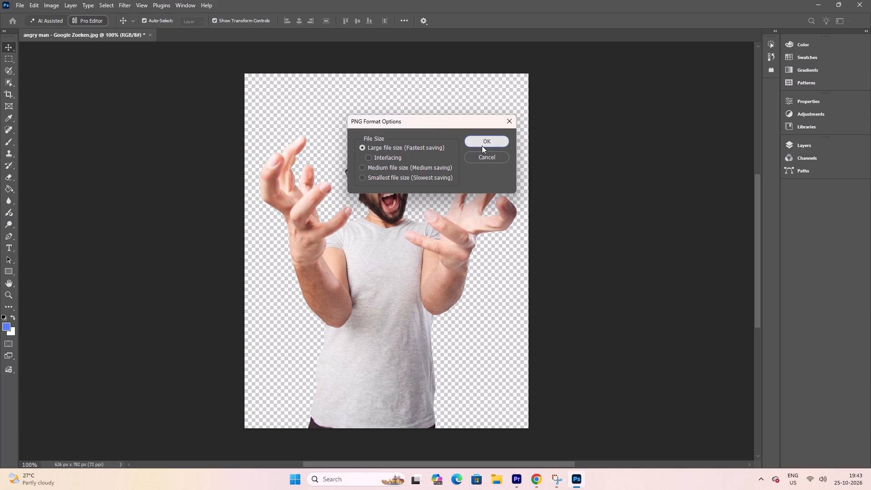
Close Photoshop and import the "angry man - Google Zoeken" PNG from Downloads into the Premiere Pro project.
click(865, 1)
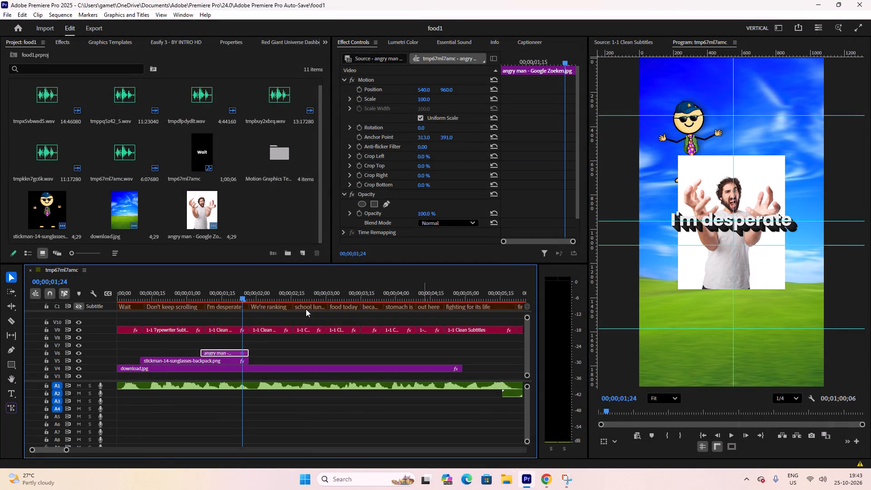
drag(236, 297, 224, 297)
click(235, 342)
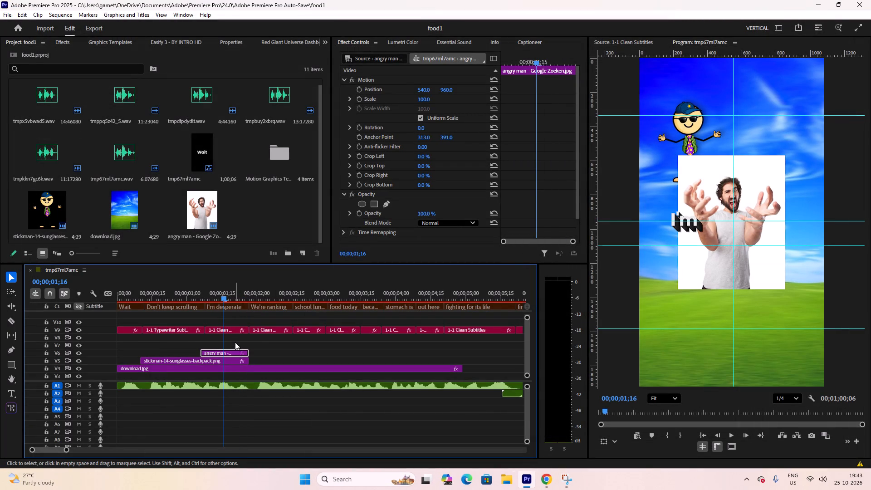
click(232, 348)
click(232, 350)
double_click(252, 203)
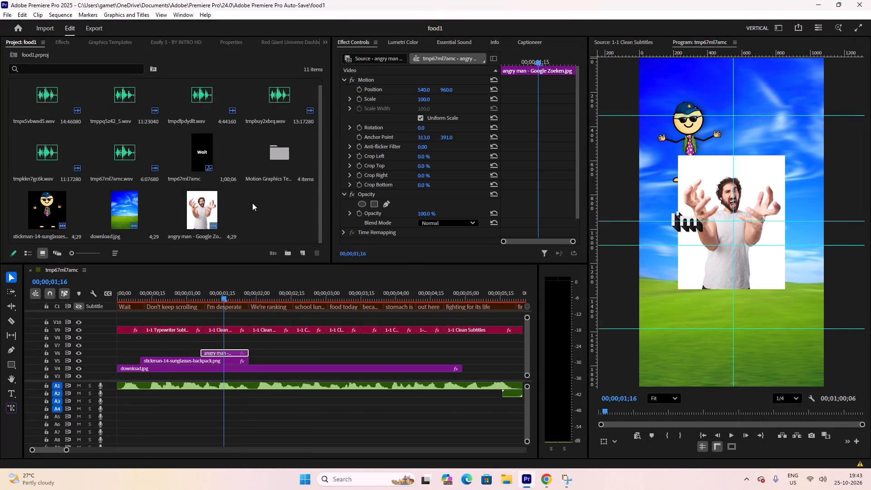
scroll(58, 117, up, 4)
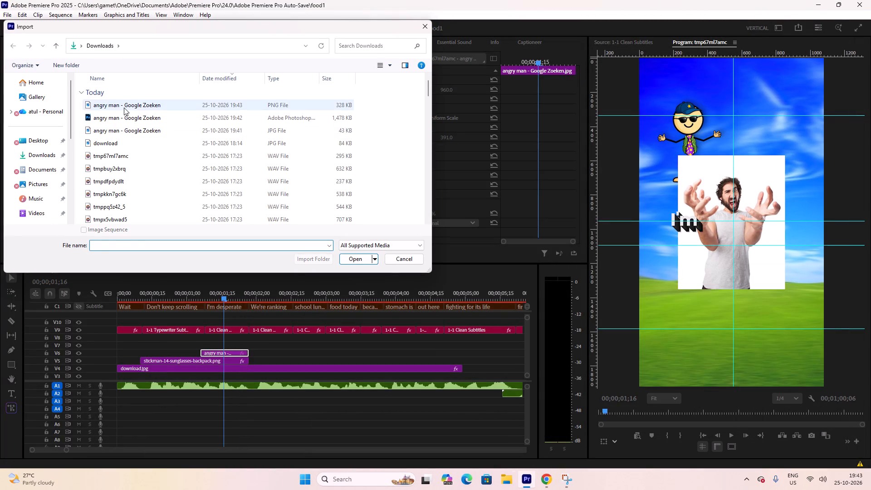
click(124, 108)
click(350, 254)
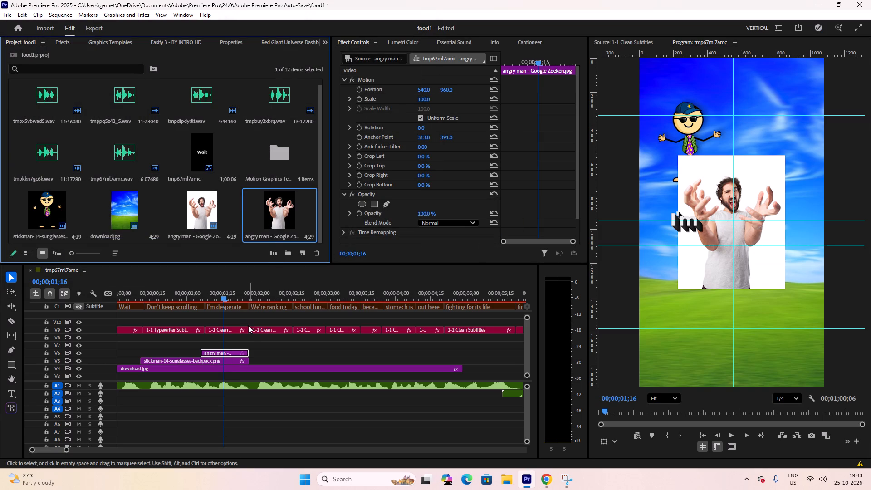
Place the angry man PNG on V6 over the white-background JPG clip, starting at that clip's start.
right_click(272, 221)
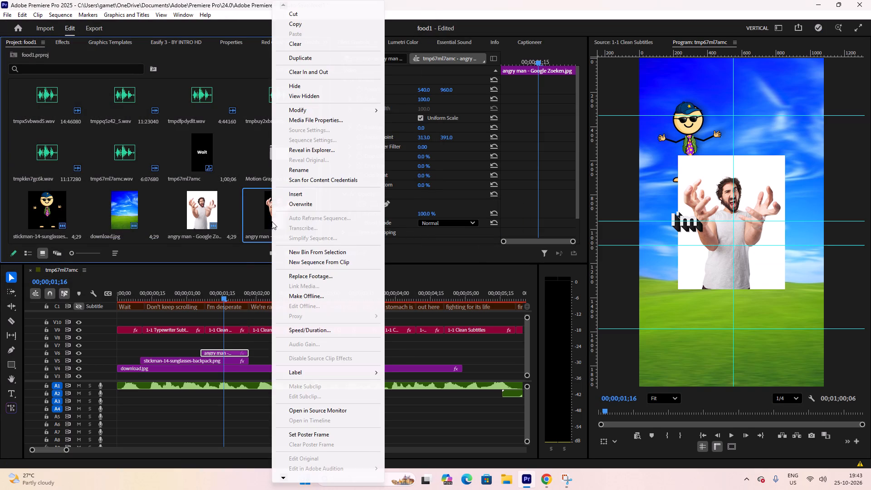
click(229, 353)
right_click(228, 353)
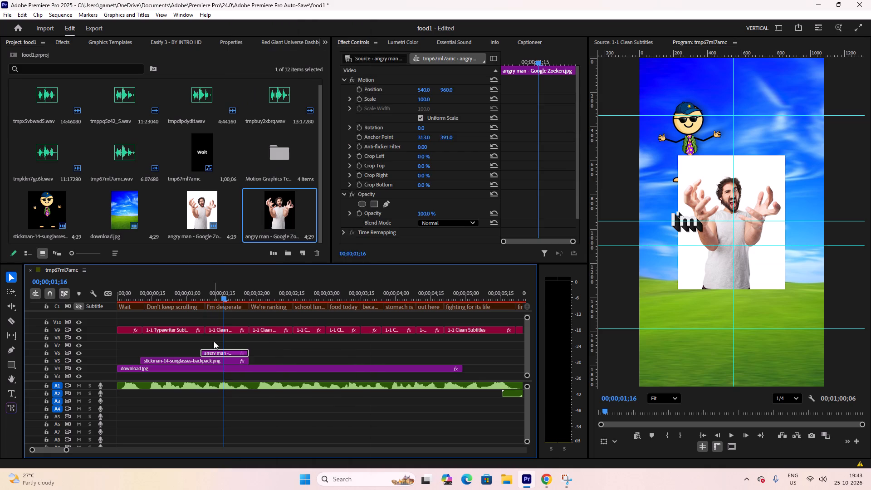
click(214, 341)
click(220, 350)
drag(281, 211, 239, 352)
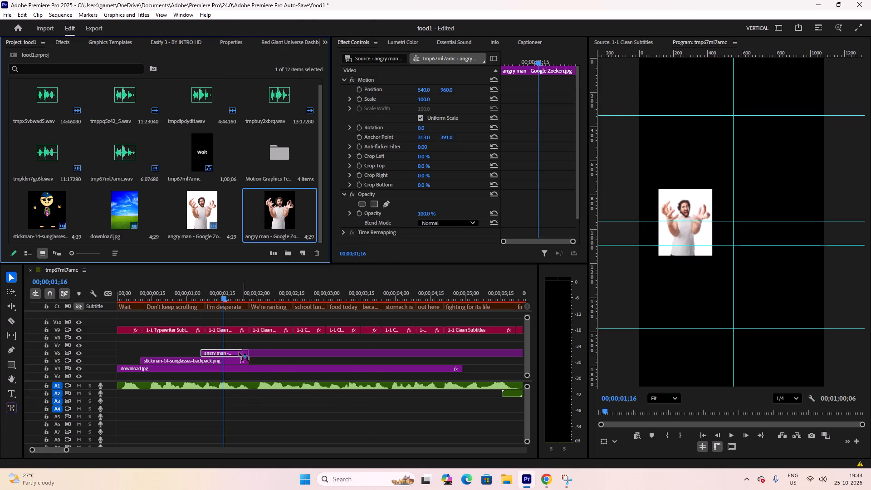
drag(239, 352, 200, 353)
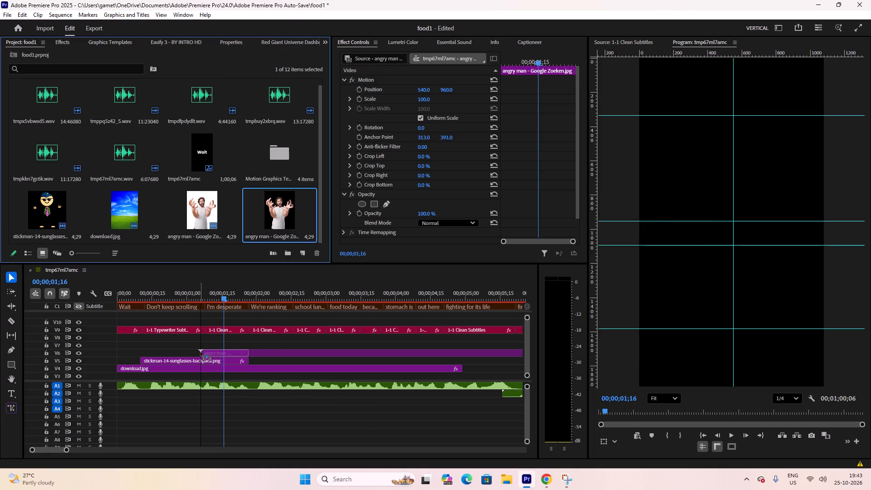
Split the angry man PNG clip on V6 at 00;00;01;27 and delete the part after the cut.
drag(231, 294, 249, 296)
click(264, 354)
right_click(261, 353)
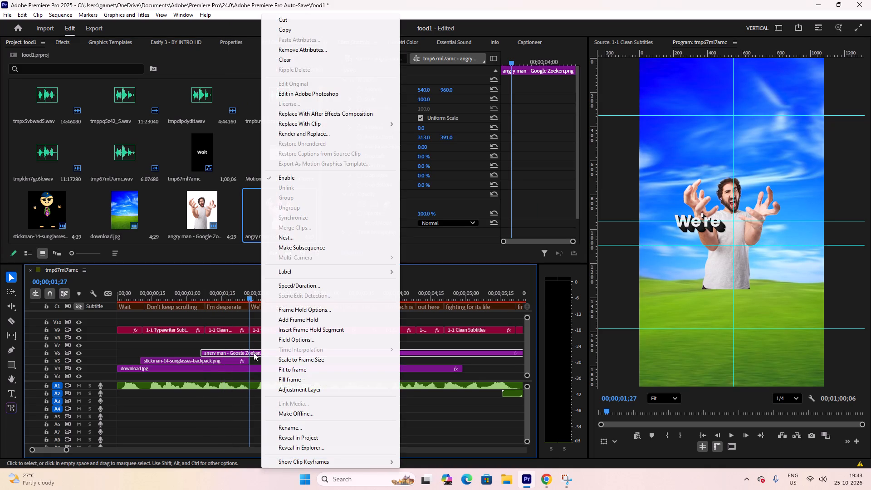
text(ee)
click(252, 353)
key(e)
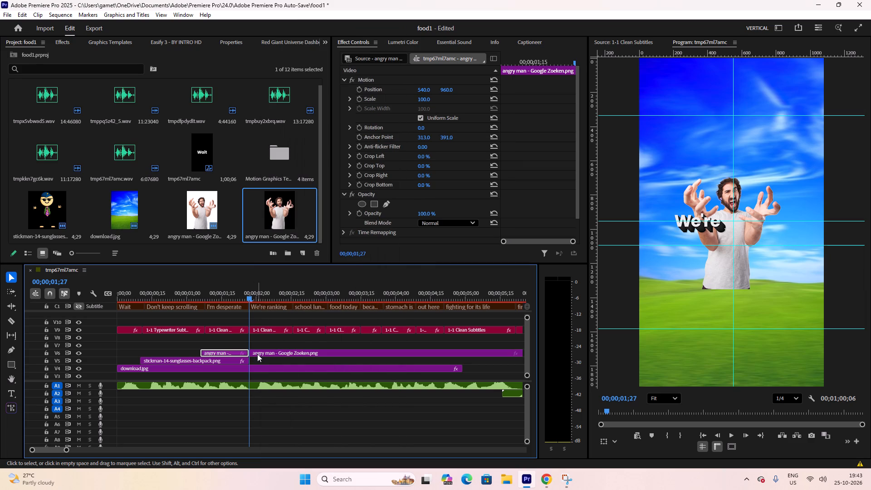
click(267, 351)
key(Delete)
Play from the "Don't keep scrolling" caption into "I'm desperate" to check how the cut-out man appears.
drag(232, 299, 198, 300)
key(space)
key(space)
drag(218, 295, 176, 297)
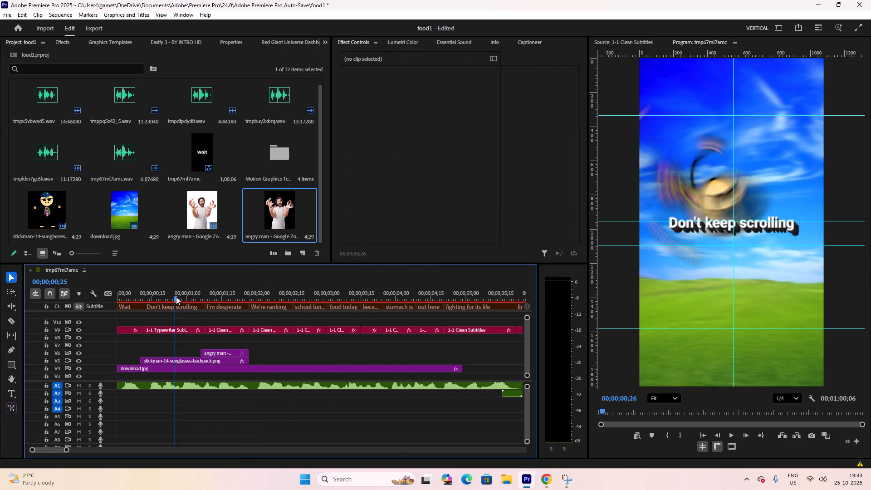
drag(176, 297, 173, 297)
key(space)
key(space)
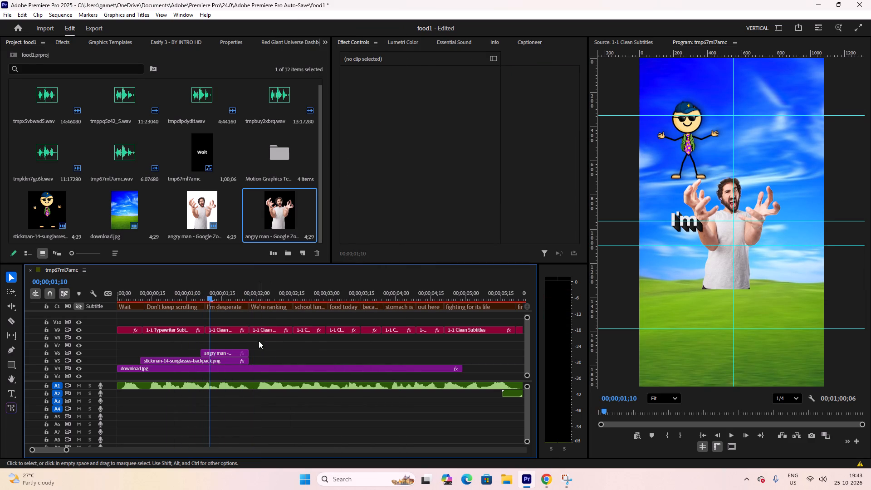
Scale the V6 angry man clip to 199 and set its vertical position to 1183.
click(232, 351)
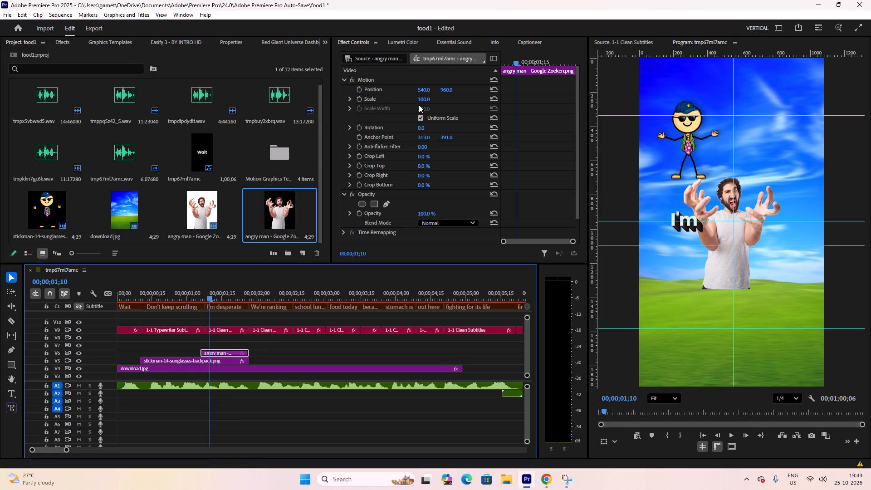
drag(422, 97, 455, 106)
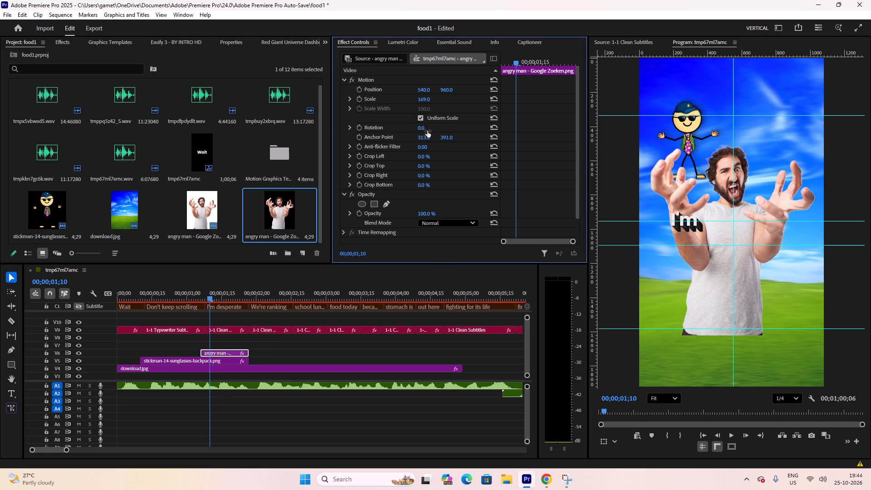
drag(426, 100, 439, 100)
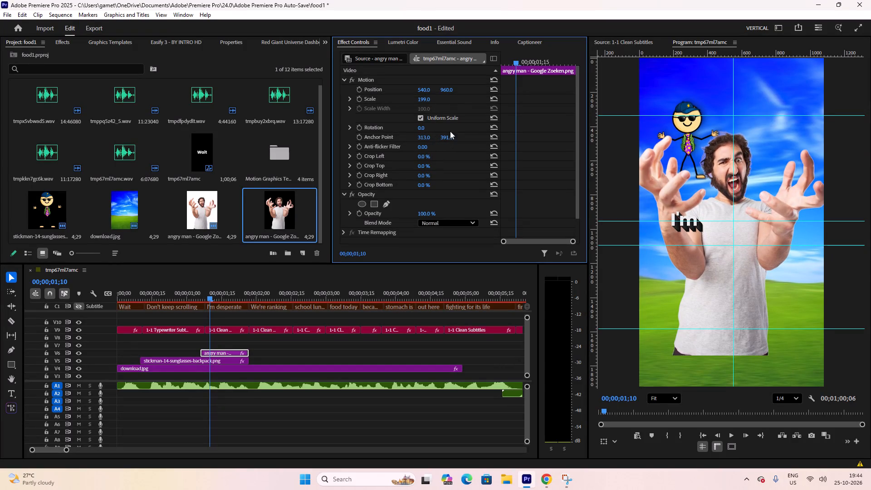
drag(449, 92, 544, 99)
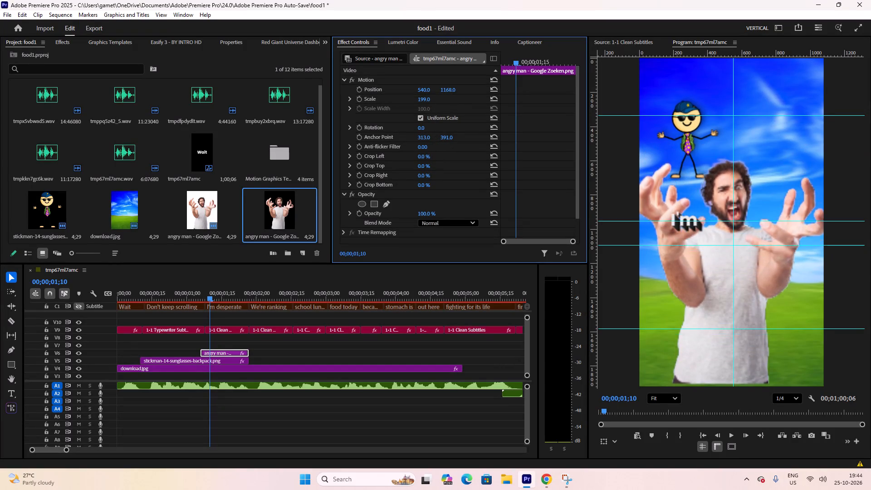
drag(544, 99, 552, 103)
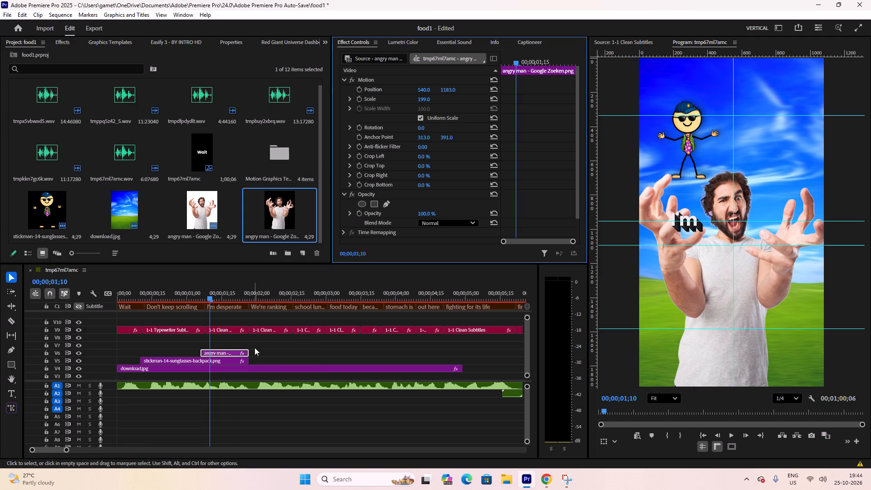
Play the "I'm desperate" caption section to check the enlarged man's placement behind the text.
click(218, 343)
drag(199, 294, 187, 295)
key(space)
key(space)
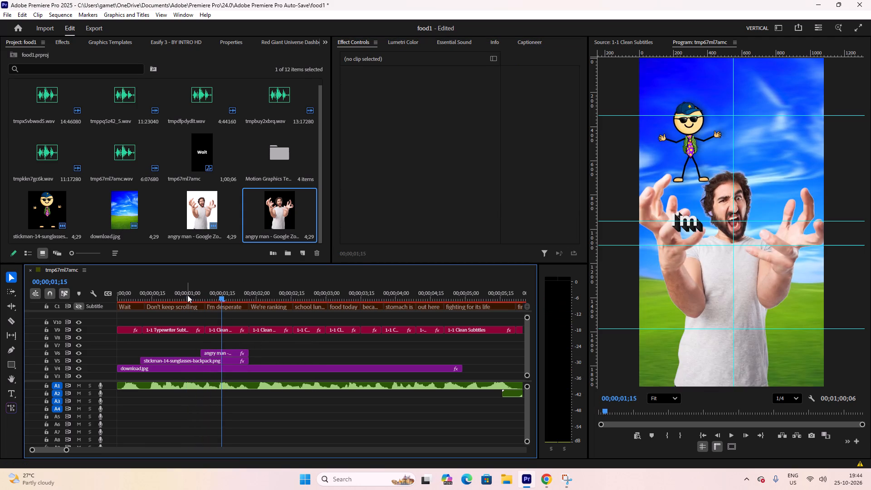
key(space)
key(space)
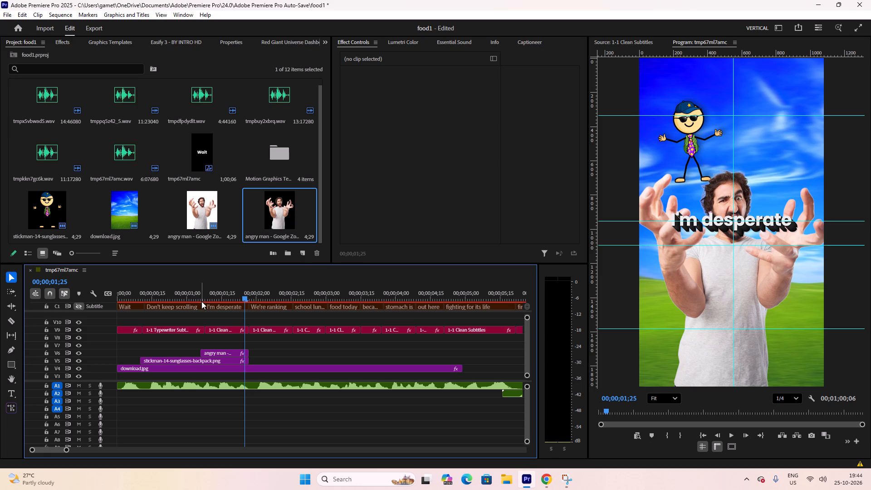
key(space)
key(space)
drag(238, 294, 229, 294)
Set the V6 angry man clip's vertical position to 1060.
click(234, 355)
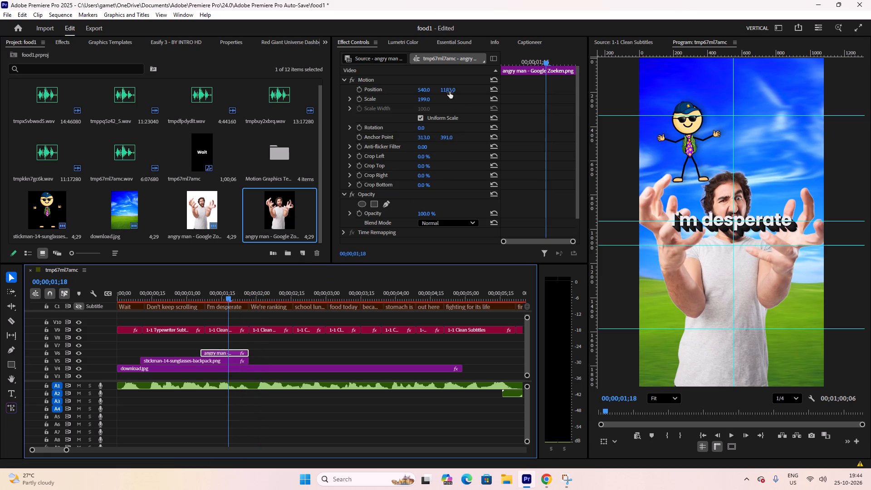
drag(449, 90, 330, 116)
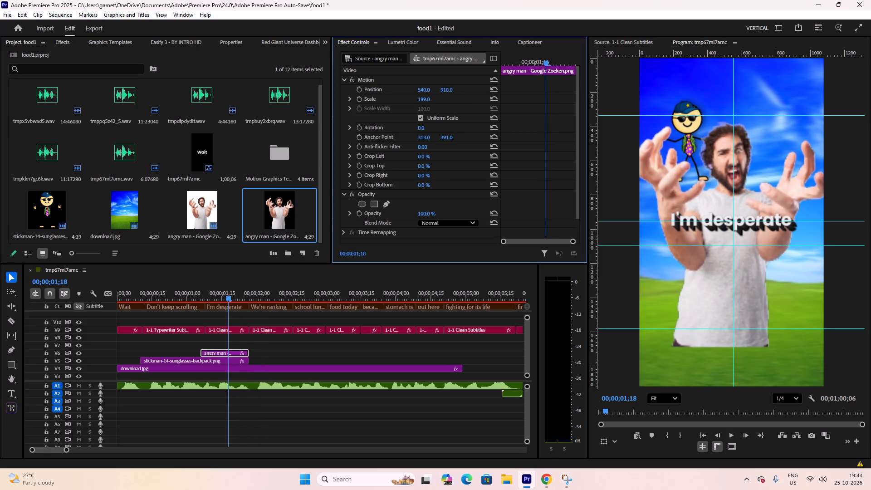
drag(330, 116, 394, 116)
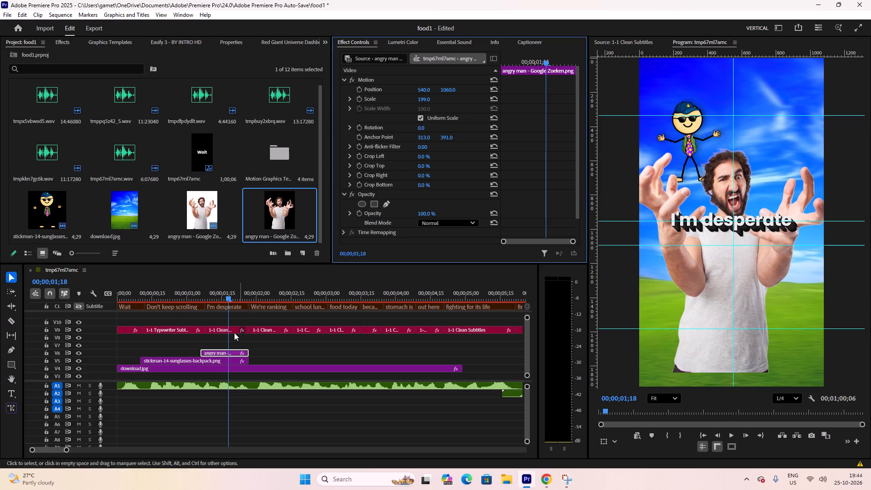
Play the transition from "Don't keep scrolling" through "I'm desperate" repeatedly to check the man's position and timing.
click(228, 338)
drag(211, 297, 178, 299)
key(space)
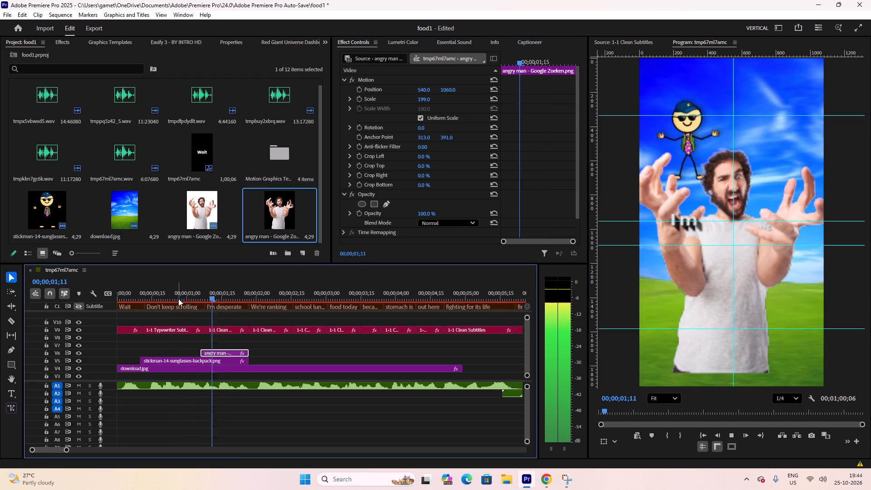
key(space)
key(space)
key(space)
key(space)
key(space)
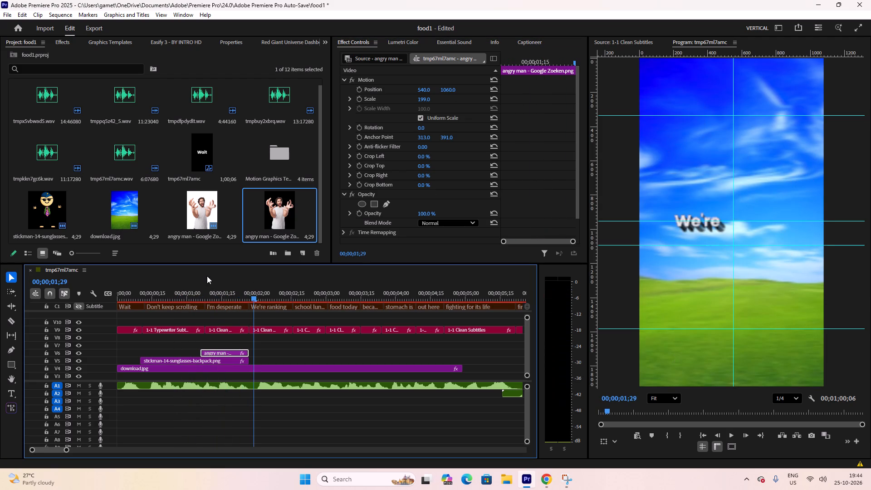
key(space)
key(space)
drag(227, 289, 165, 286)
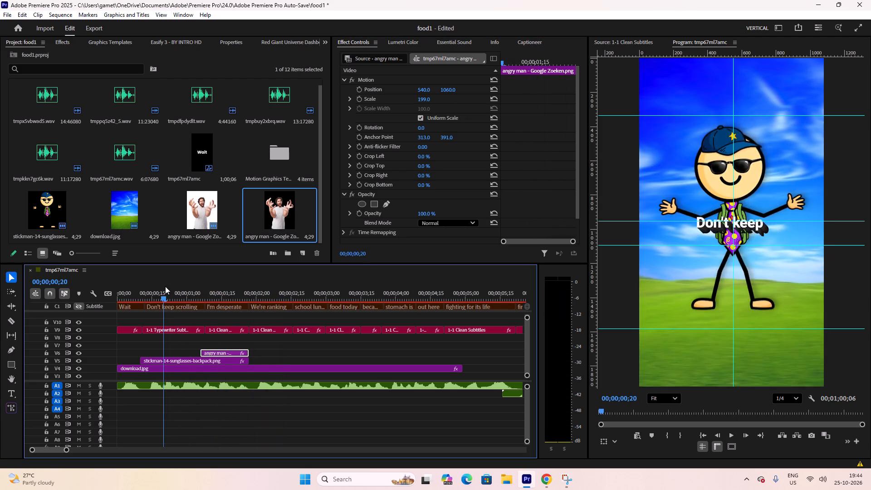
key(space)
key(space)
key(space)
key(space)
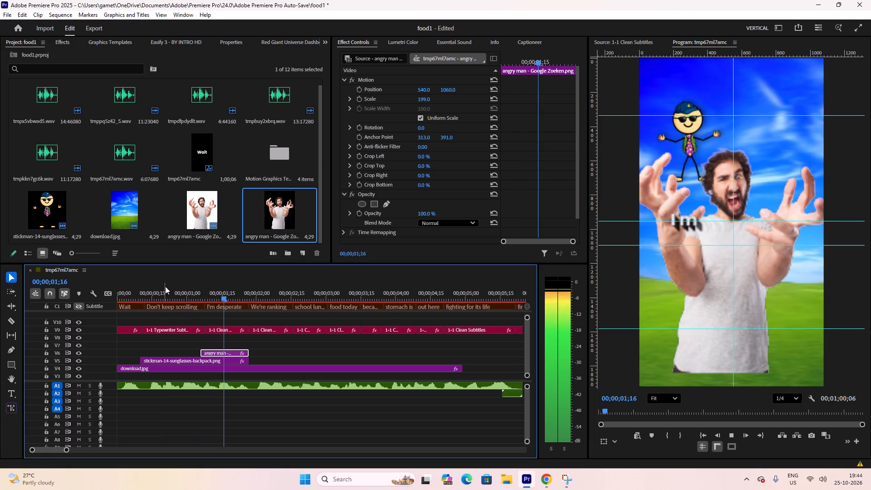
key(space)
key(space)
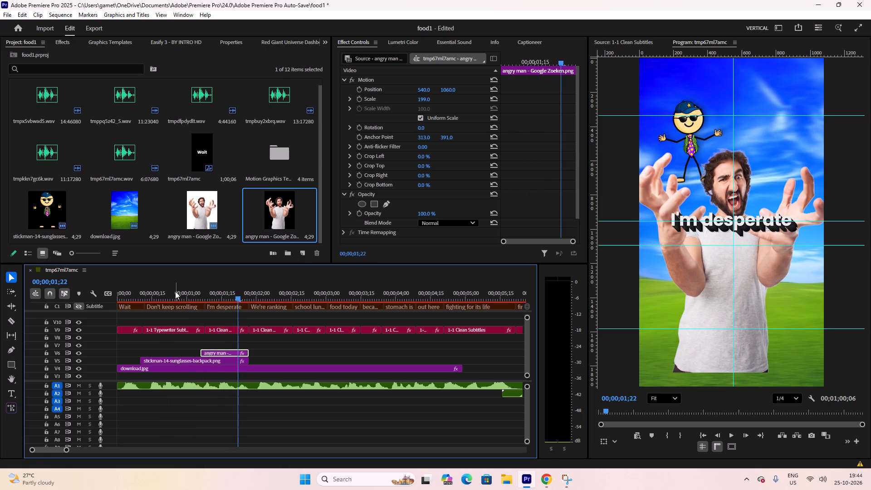
key(space)
key(space)
Apply the Perspective Drop Shadow effect to the angry man clip on V6.
drag(223, 294, 218, 295)
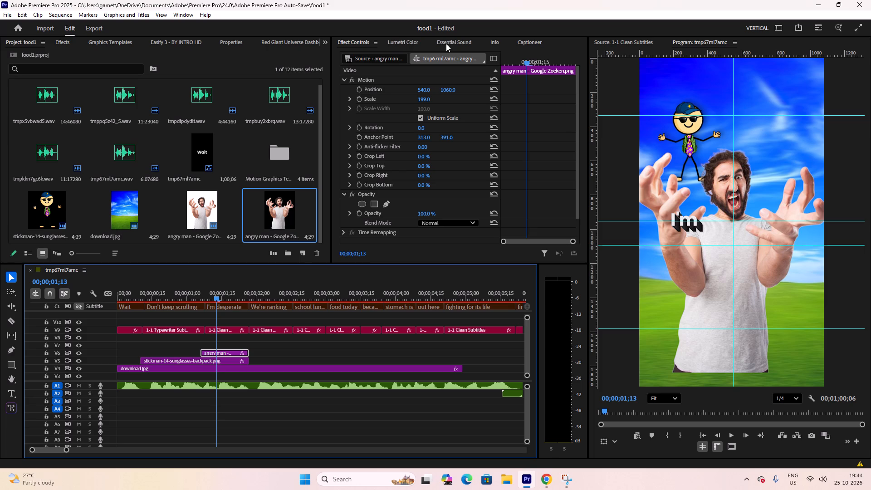
click(61, 41)
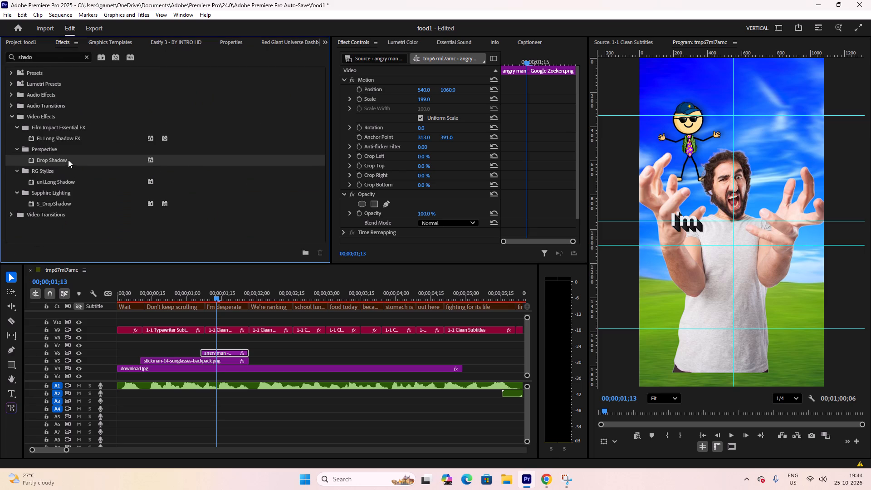
drag(69, 160, 220, 354)
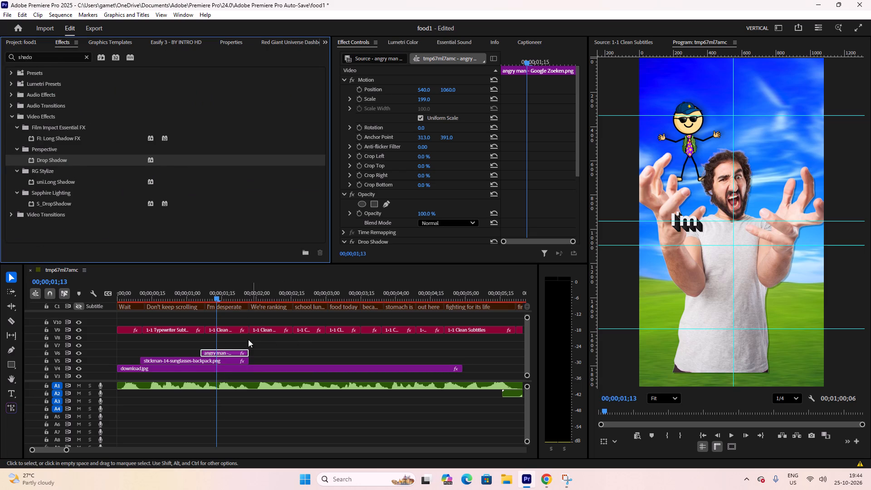
Play the start of the "I'm desperate" section several times to check the angry man clip with its drop shadow.
click(240, 340)
drag(213, 297, 181, 297)
key(space)
key(space)
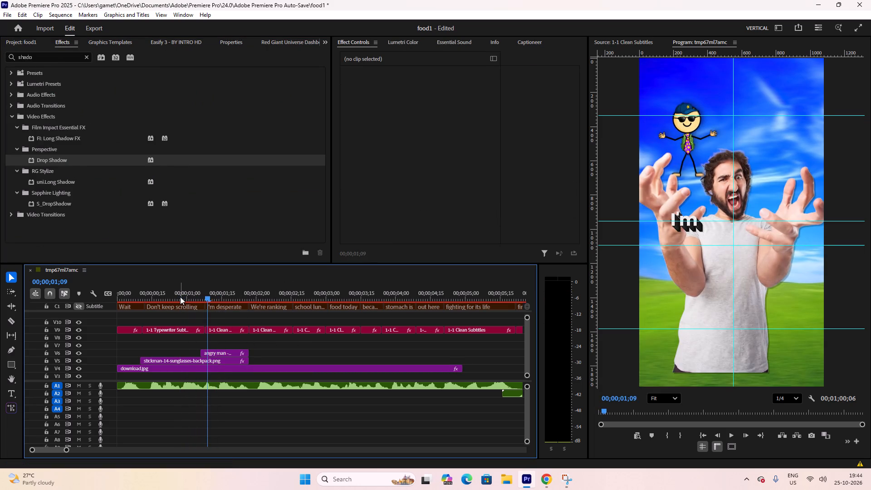
key(space)
key(space)
click(193, 295)
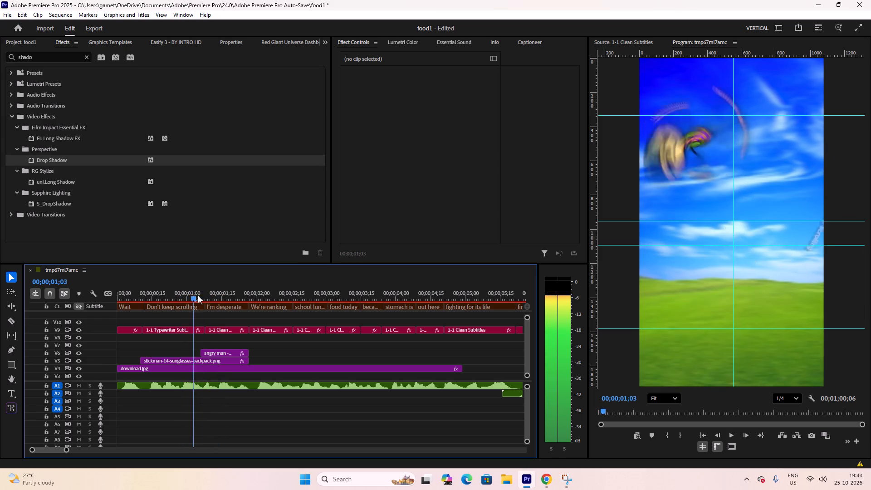
key(space)
key(space)
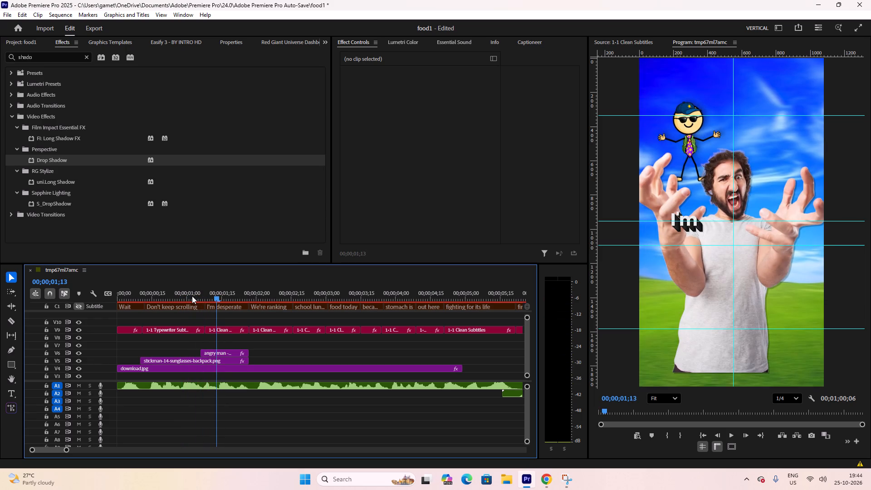
key(space)
key(space)
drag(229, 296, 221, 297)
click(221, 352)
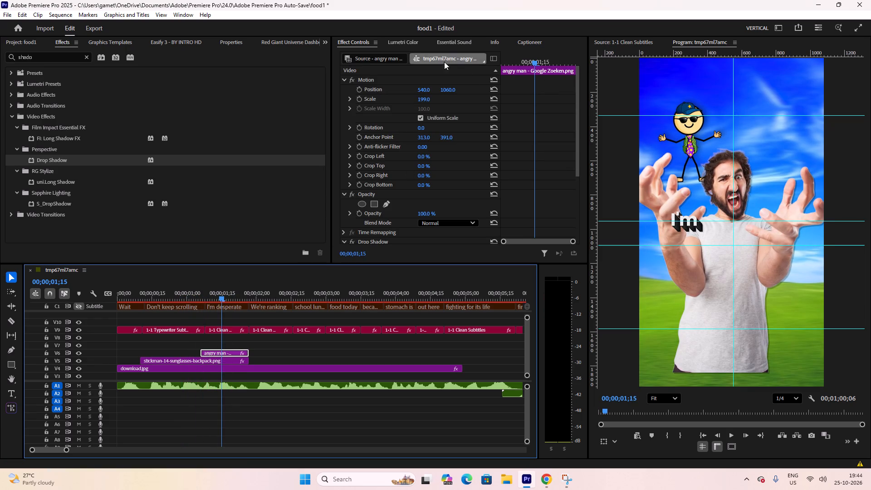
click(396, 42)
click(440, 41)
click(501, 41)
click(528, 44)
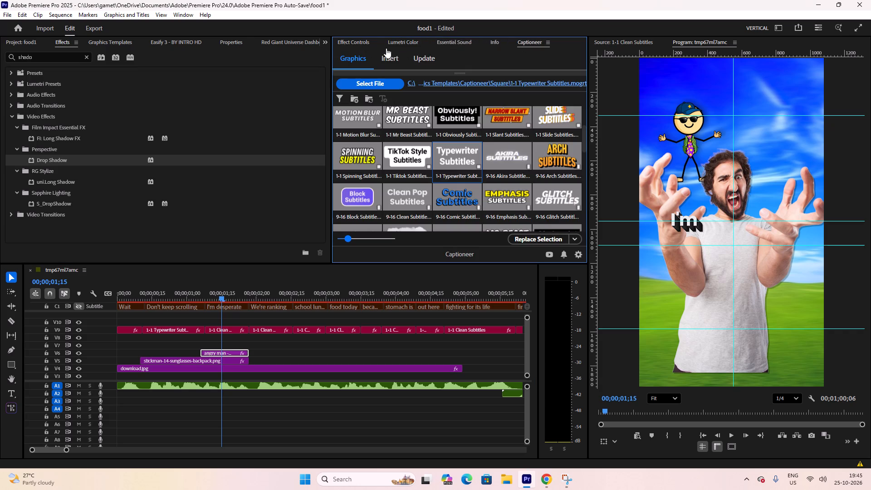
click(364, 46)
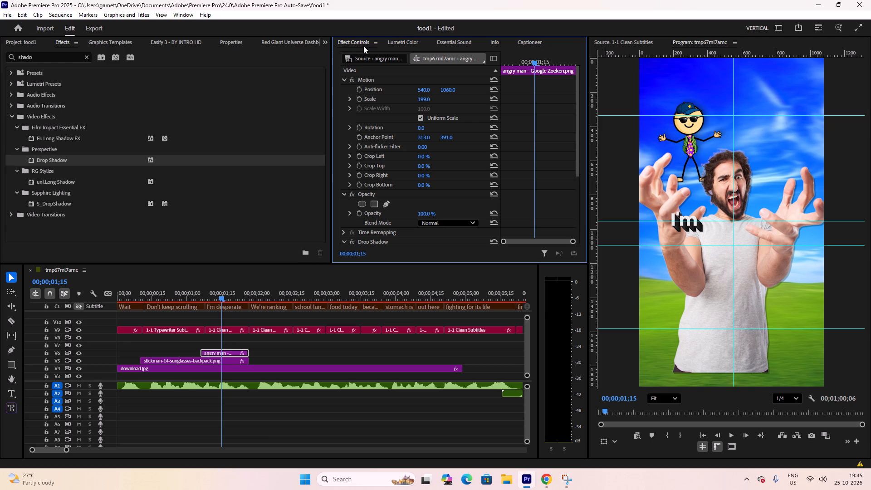
Play the opening from "Wait" through "I'm desperate" repeatedly to check how the angry man clip appears.
drag(200, 296, 138, 306)
key(space)
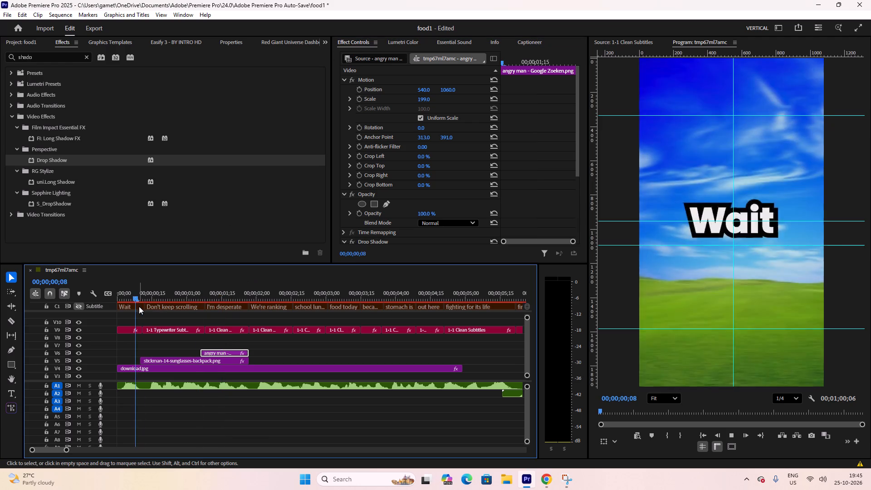
key(space)
key(space)
key(space)
key(space)
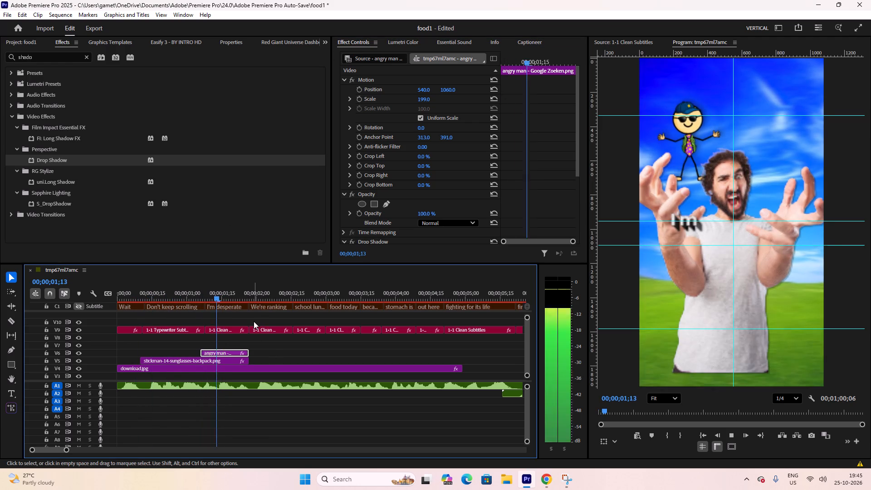
key(space)
drag(203, 293, 183, 295)
key(space)
key(space)
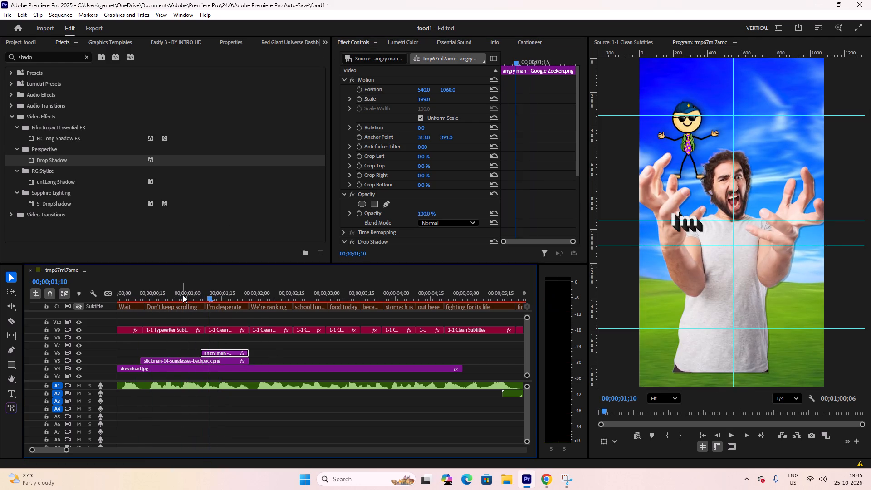
click(183, 295)
key(space)
key(space)
key(space)
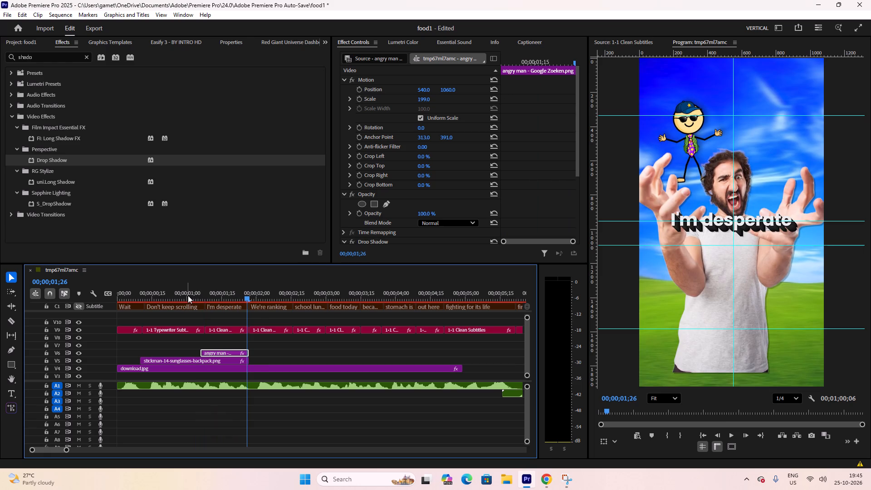
key(space)
key(space)
click(240, 297)
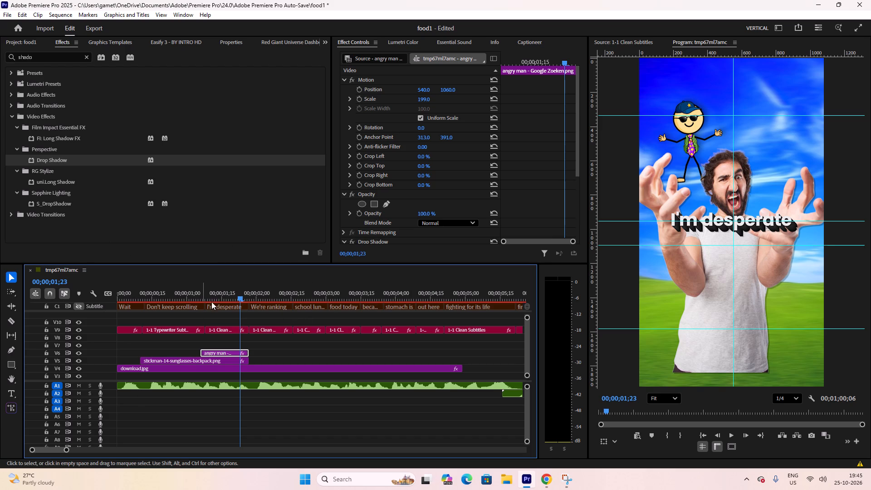
Start Position and Scale keyframes at the first frame of the angry man clip on V6.
drag(217, 296, 226, 301)
click(228, 357)
click(227, 354)
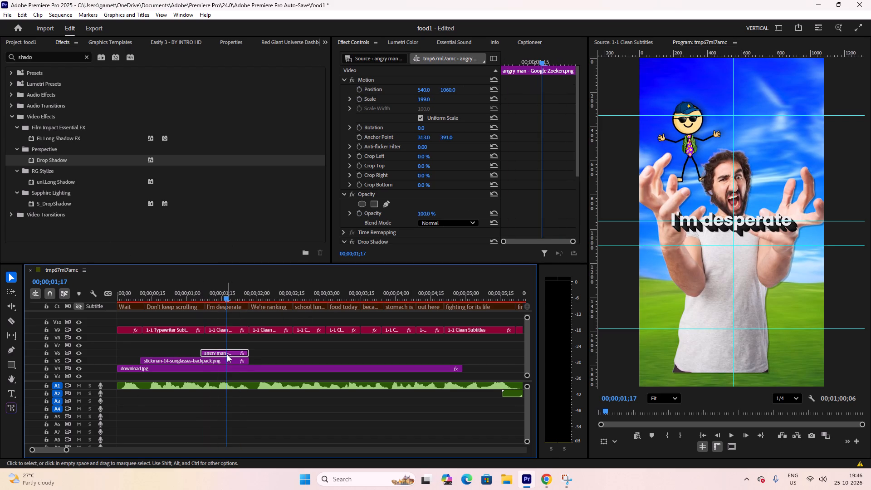
drag(228, 293, 209, 294)
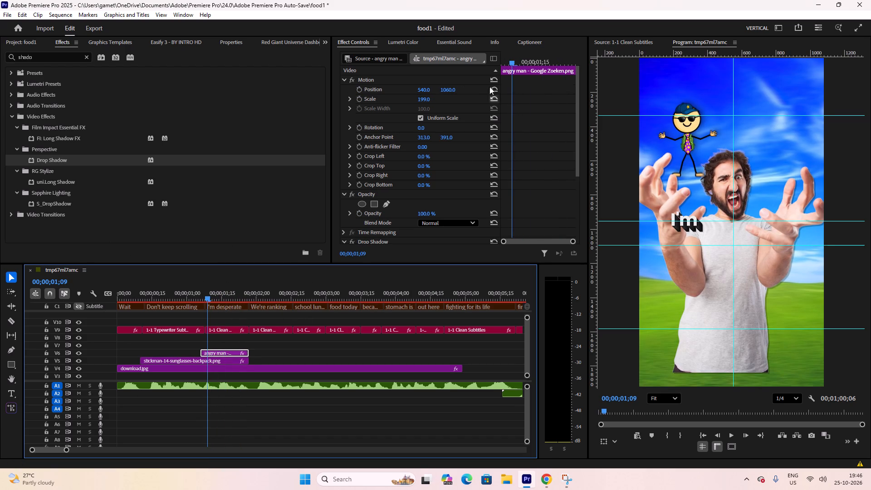
drag(514, 61, 491, 64)
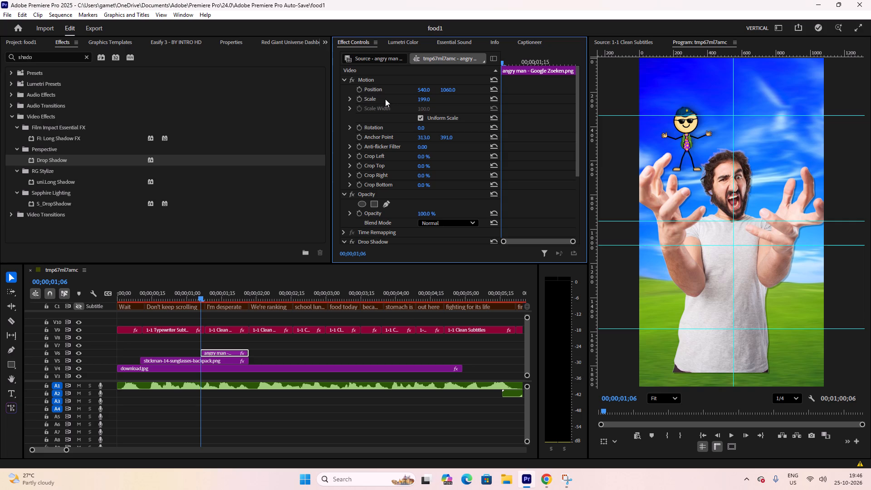
click(358, 91)
click(358, 101)
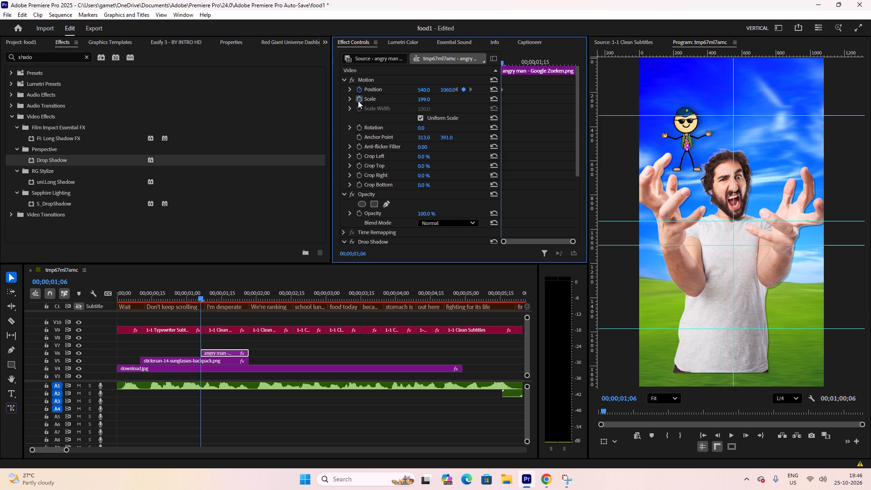
Add Position and Scale keyframes at the angry man clip's end, with horizontal position 519 and scale 210.
drag(524, 61, 604, 64)
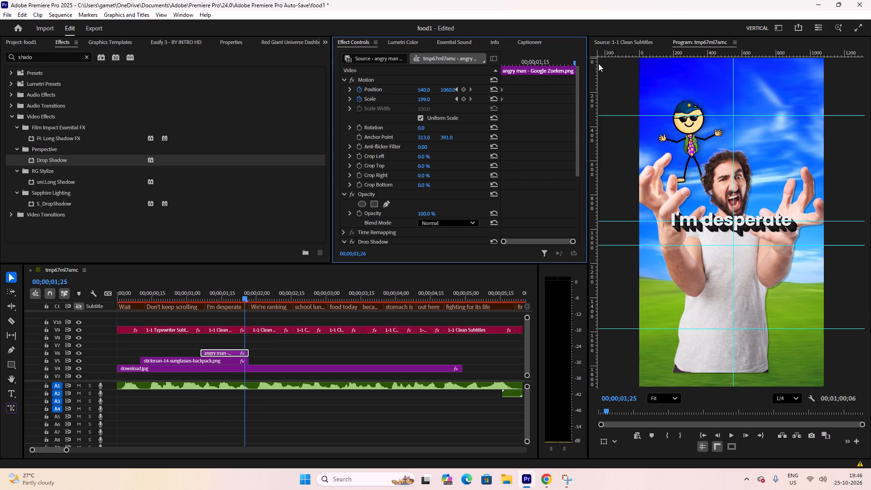
click(466, 90)
click(464, 97)
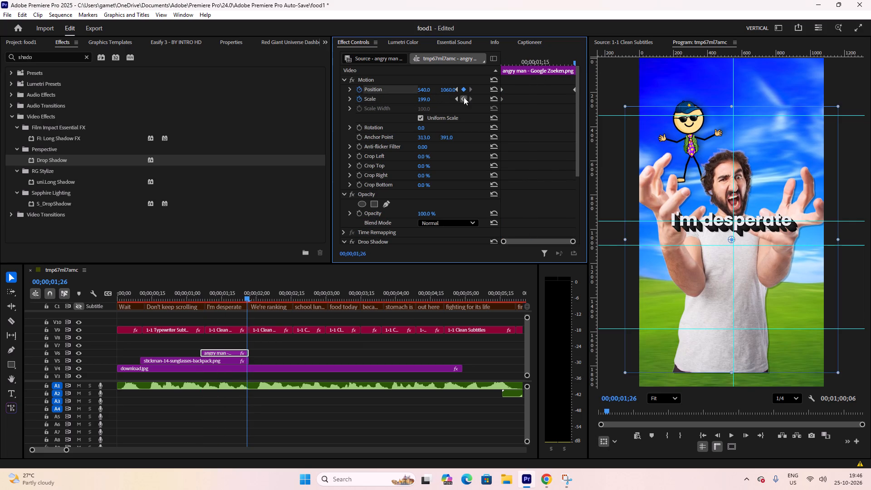
drag(426, 91, 416, 91)
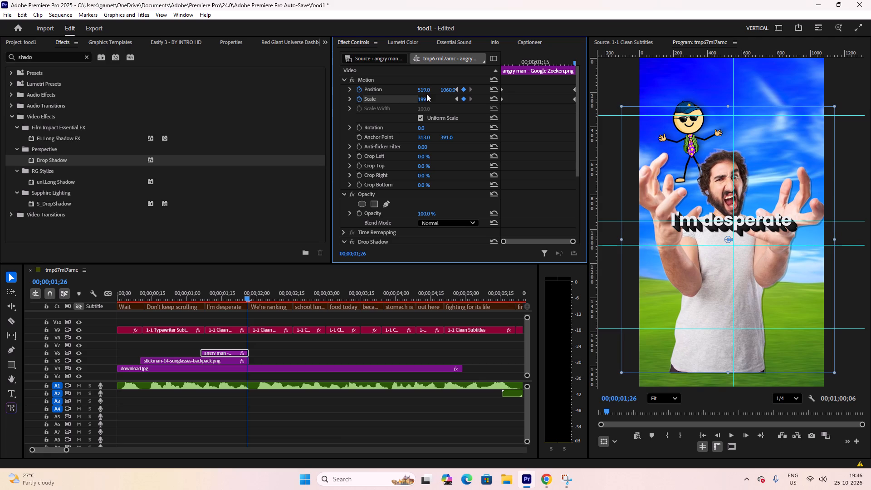
drag(424, 98, 430, 99)
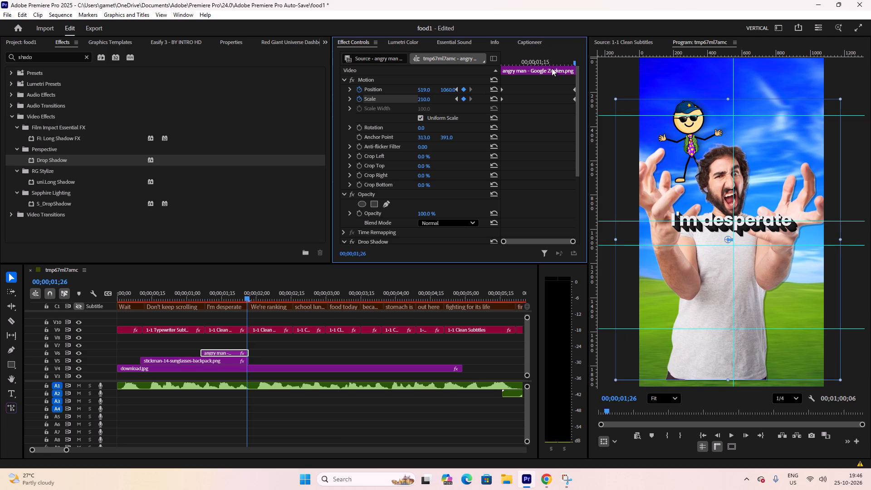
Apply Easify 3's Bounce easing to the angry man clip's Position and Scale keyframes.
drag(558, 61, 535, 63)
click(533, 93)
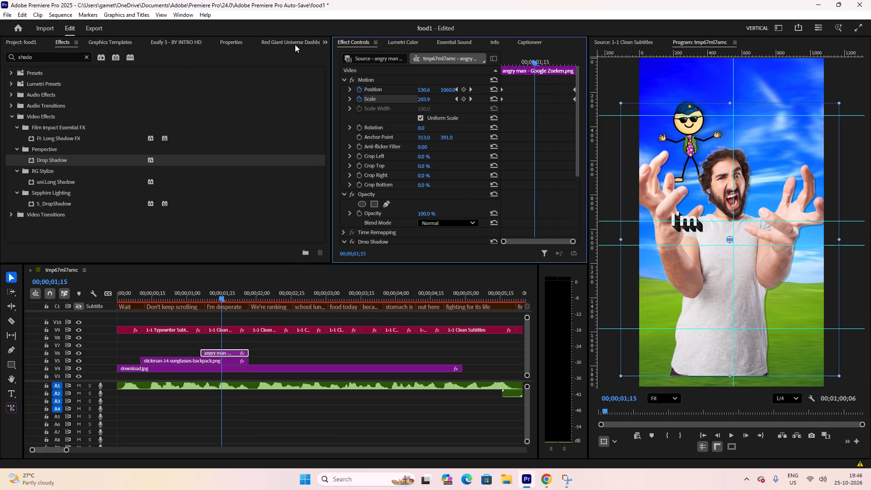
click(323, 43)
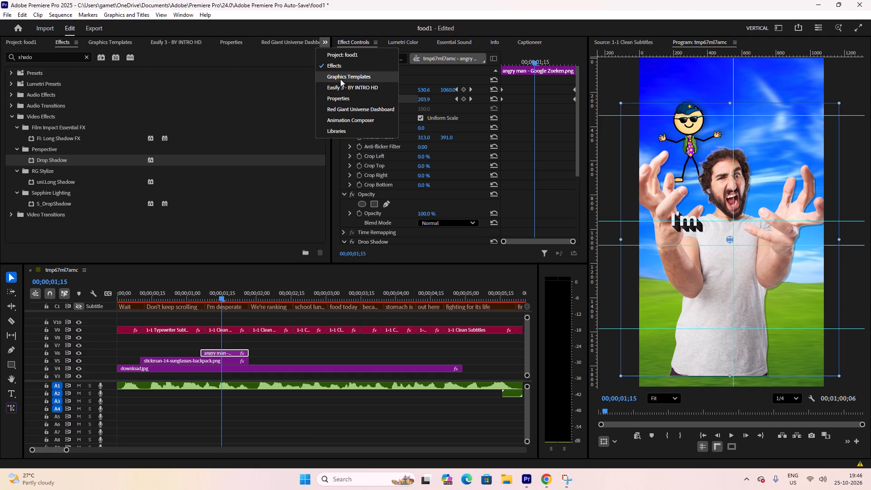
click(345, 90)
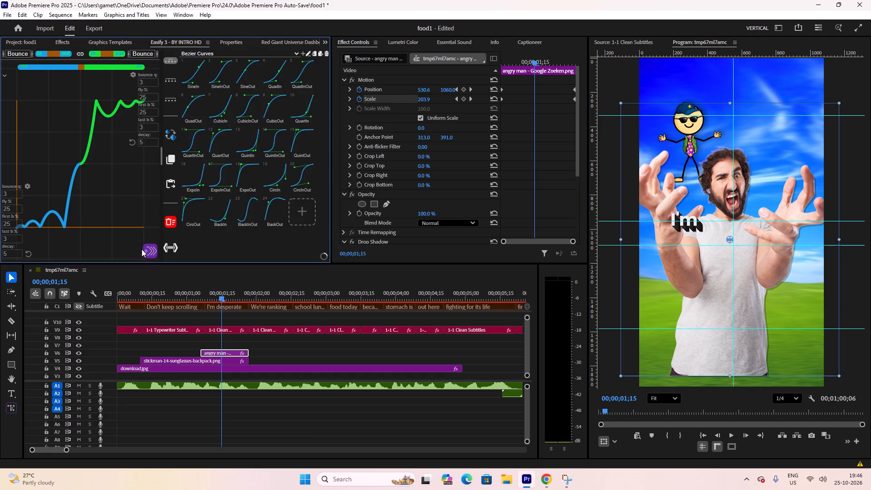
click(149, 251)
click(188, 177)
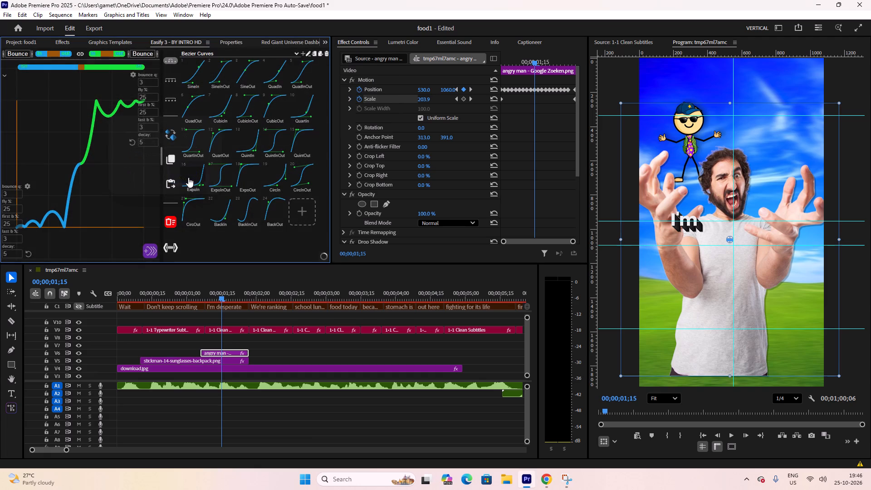
Play and scrub through the "I'm desperate" section repeatedly to check the angry man clip's eased motion.
drag(526, 65, 492, 68)
key(space)
key(space)
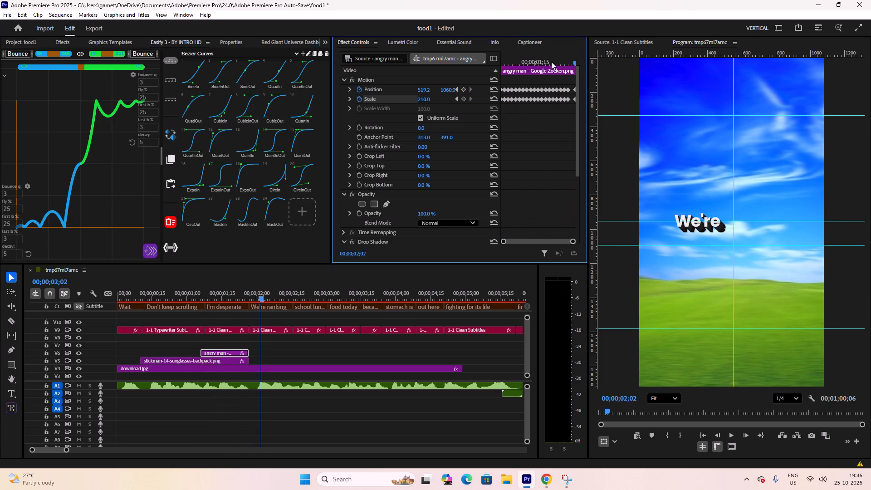
drag(547, 57, 489, 64)
key(space)
key(space)
key(space)
key(space)
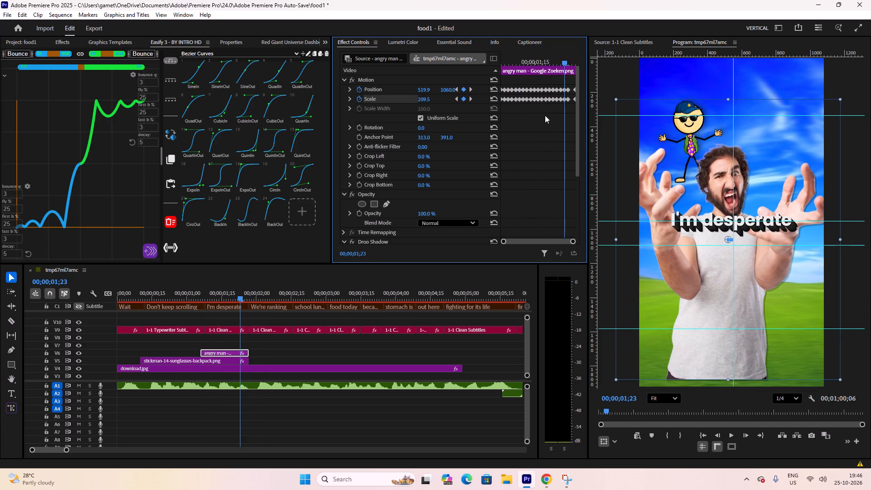
drag(562, 57, 554, 57)
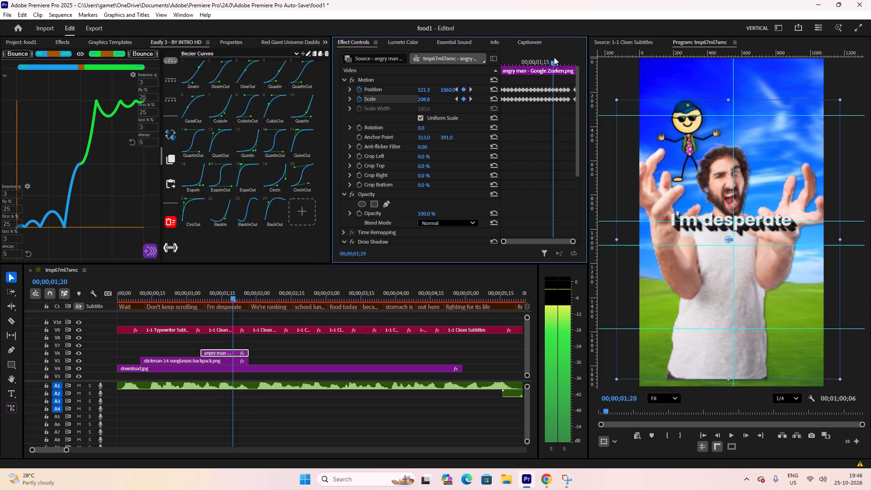
drag(554, 57, 512, 61)
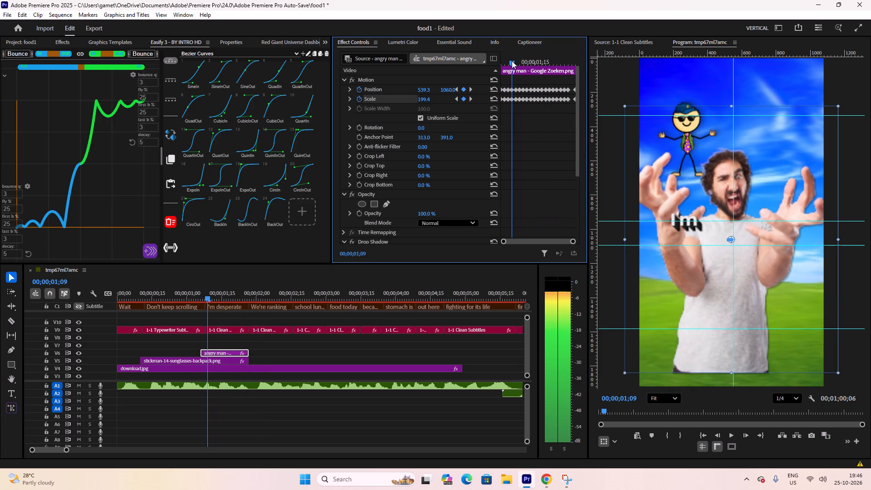
drag(512, 61, 541, 60)
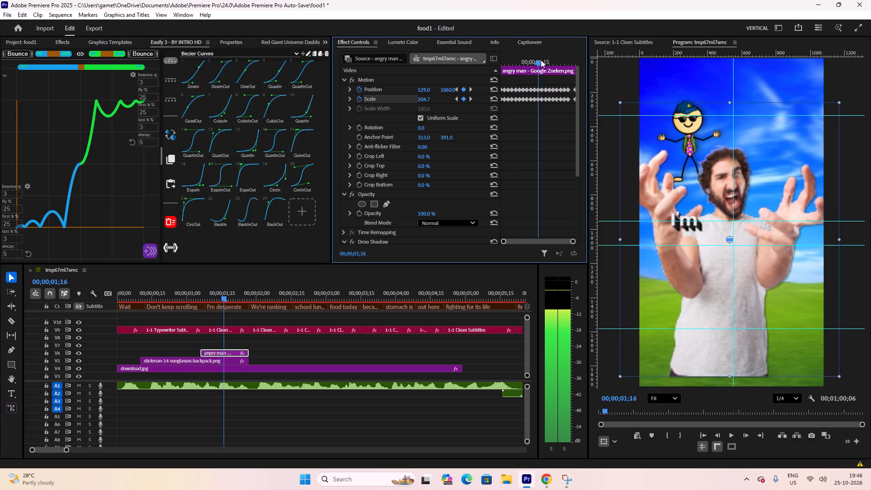
drag(541, 60, 500, 60)
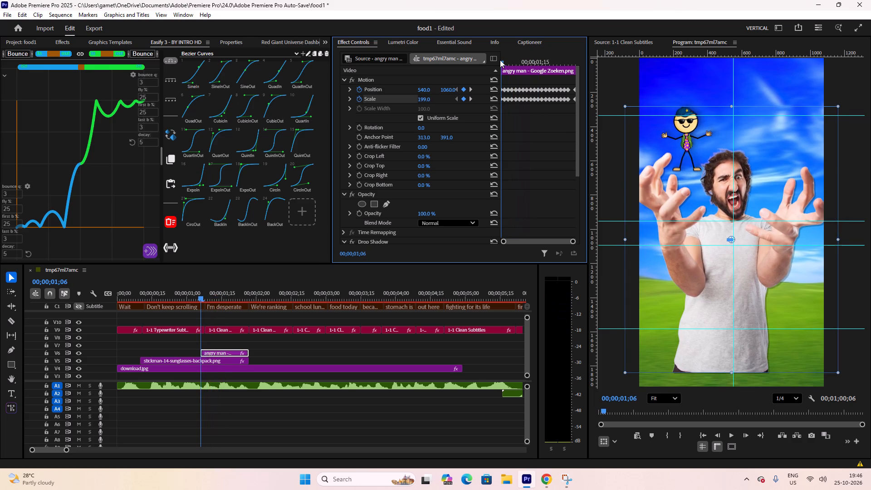
key(space)
key(space)
key(space)
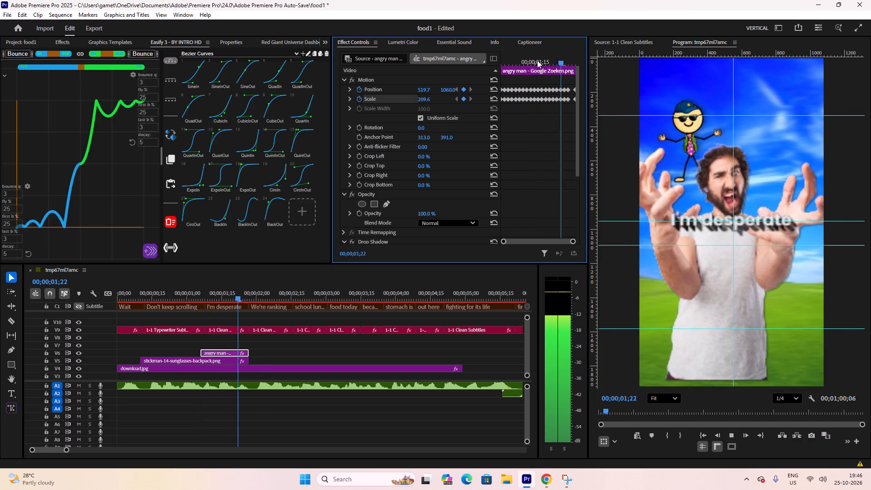
key(space)
drag(541, 60, 502, 62)
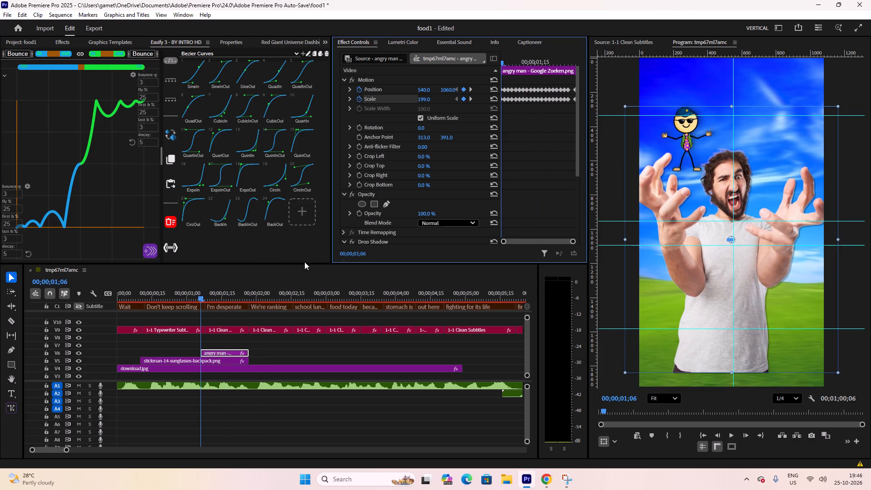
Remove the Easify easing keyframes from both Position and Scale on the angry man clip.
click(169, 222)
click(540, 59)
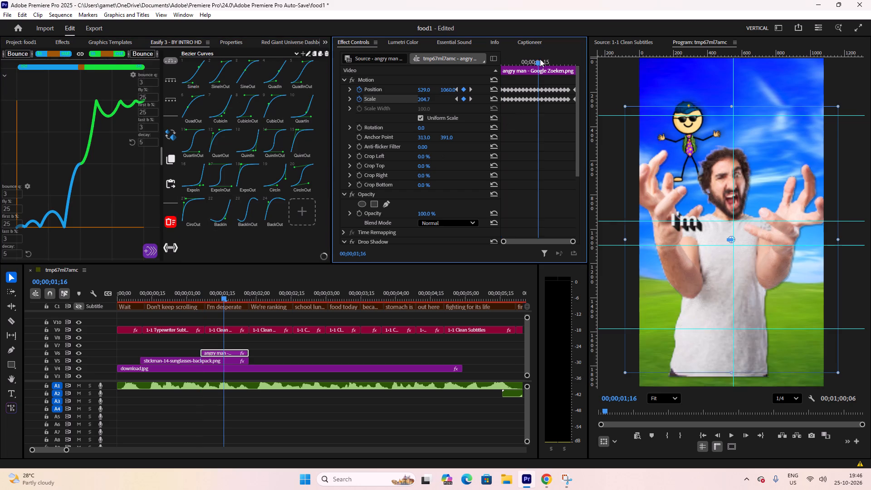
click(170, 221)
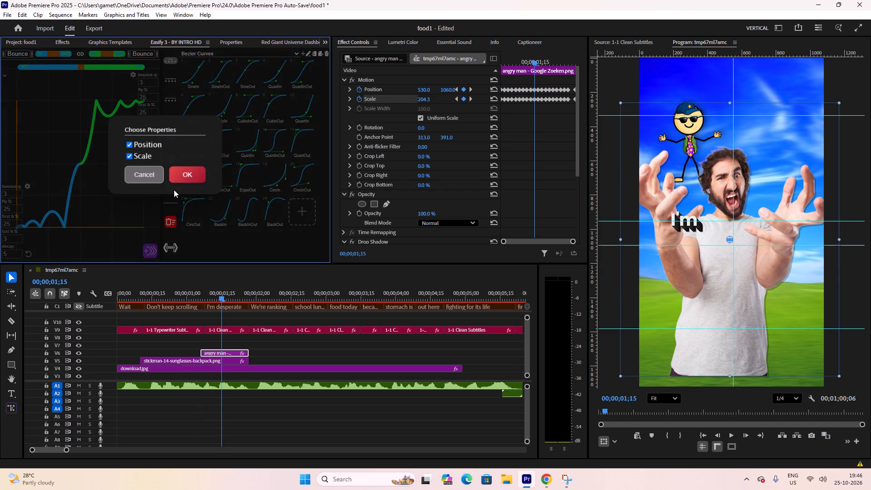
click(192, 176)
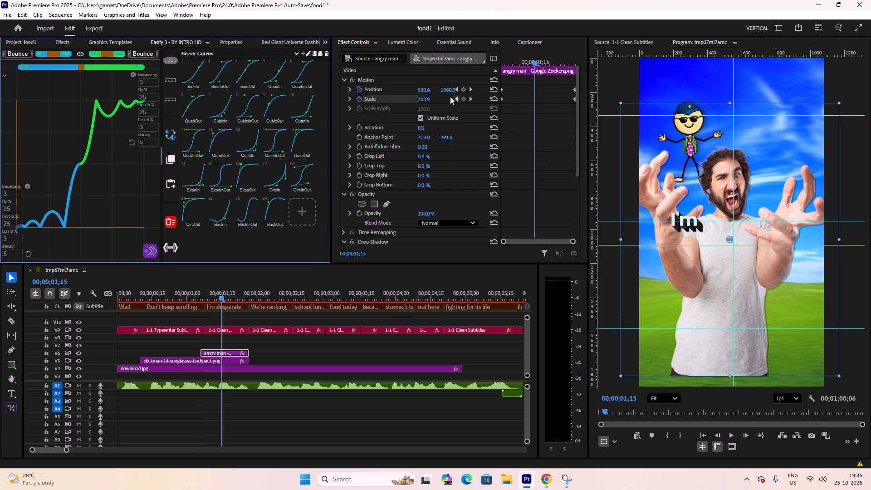
At the angry man clip's end keyframes, set the horizontal position to about 496 and the scale to 190.
click(475, 91)
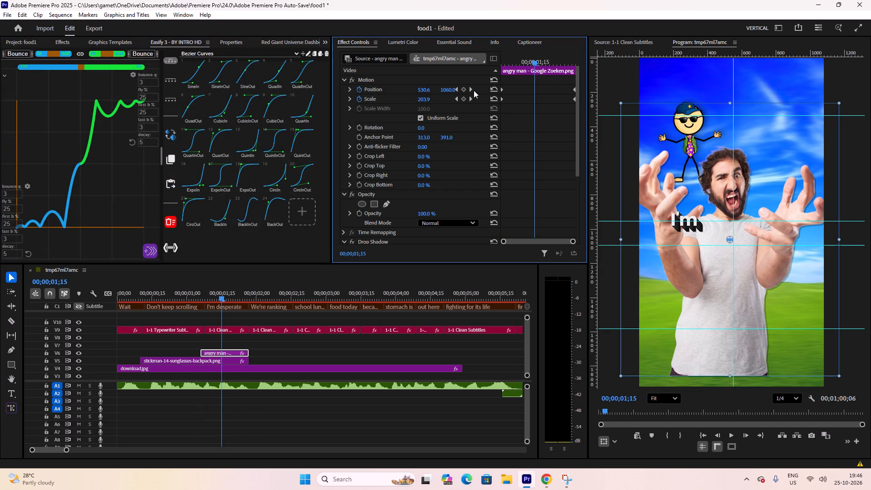
click(474, 90)
drag(427, 89, 411, 89)
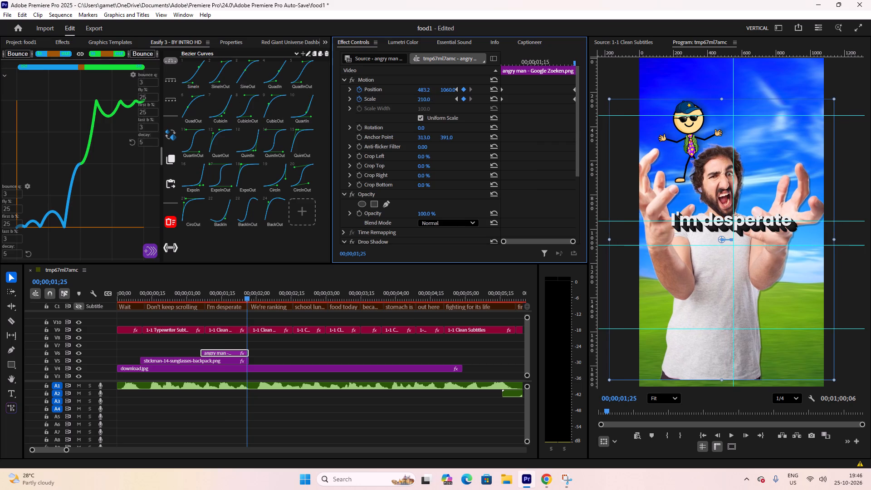
drag(411, 89, 417, 89)
drag(424, 101, 414, 102)
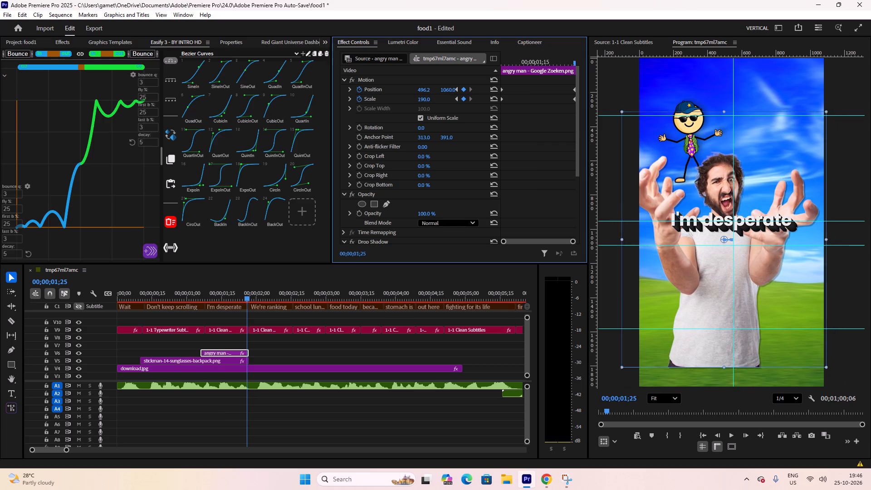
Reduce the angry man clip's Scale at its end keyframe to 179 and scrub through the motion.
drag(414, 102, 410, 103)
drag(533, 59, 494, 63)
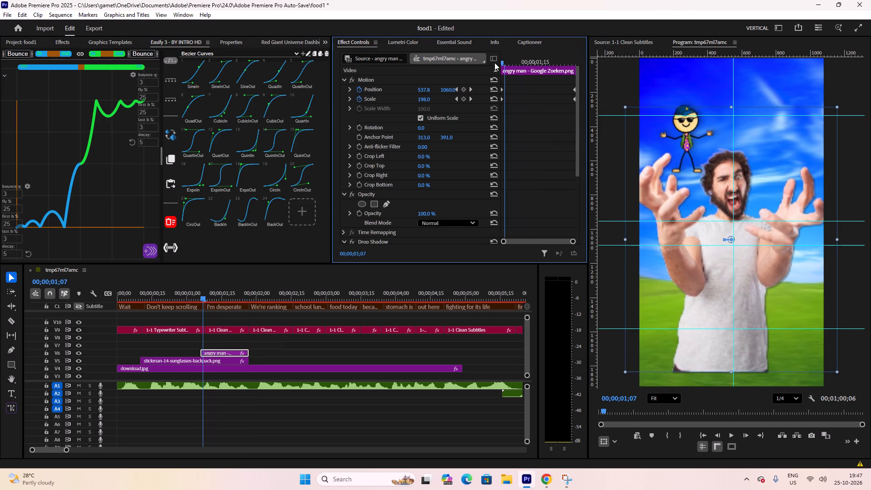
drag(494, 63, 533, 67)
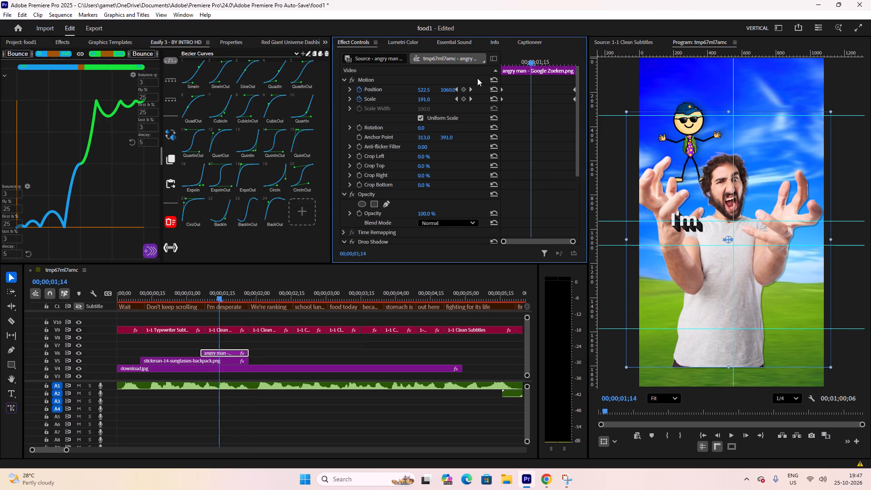
Compare the Elastic, Back, Circ, Expo and Quint easing curves in Easify 3, then return to Bounce.
scroll(246, 154, up, 5)
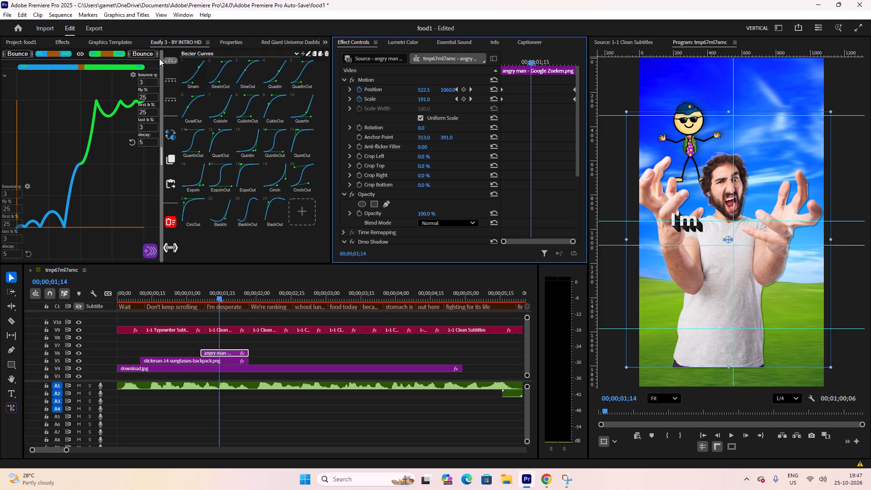
click(156, 54)
click(143, 54)
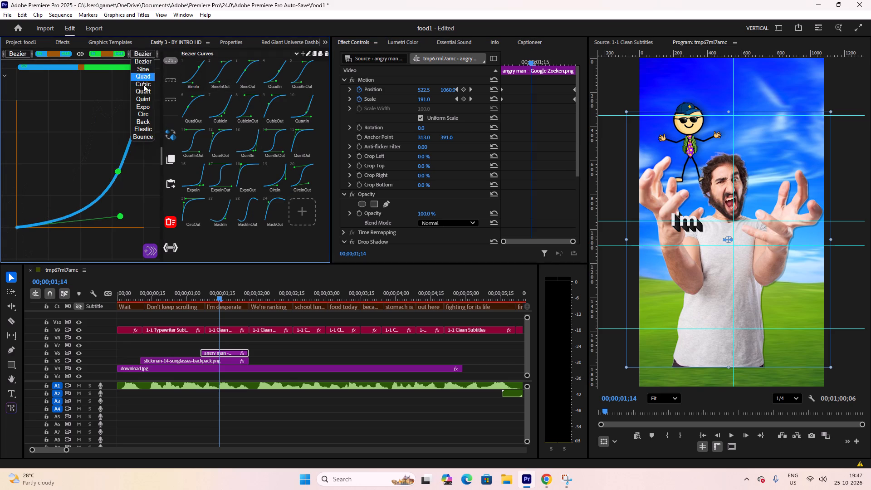
click(144, 126)
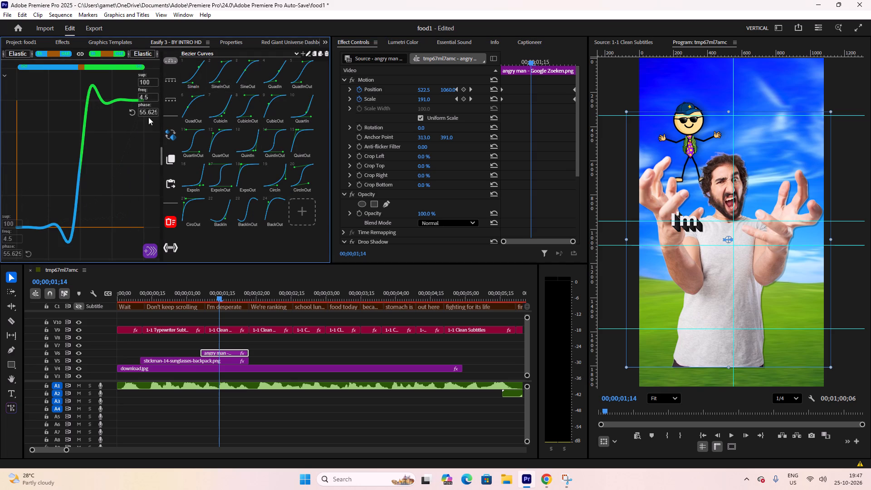
click(144, 54)
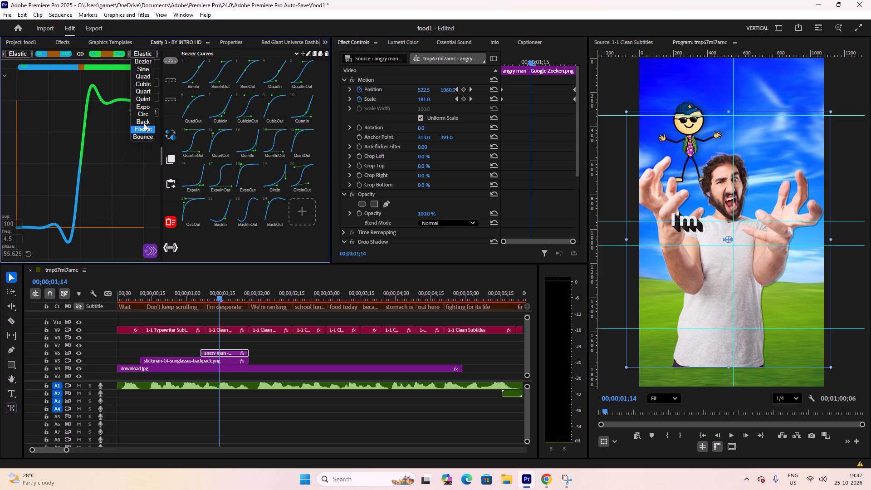
click(144, 119)
click(142, 55)
click(137, 112)
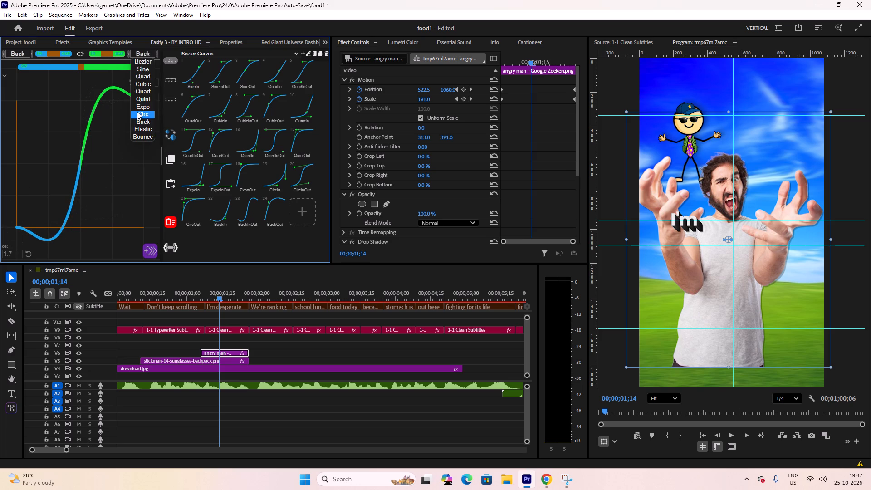
click(142, 55)
click(146, 104)
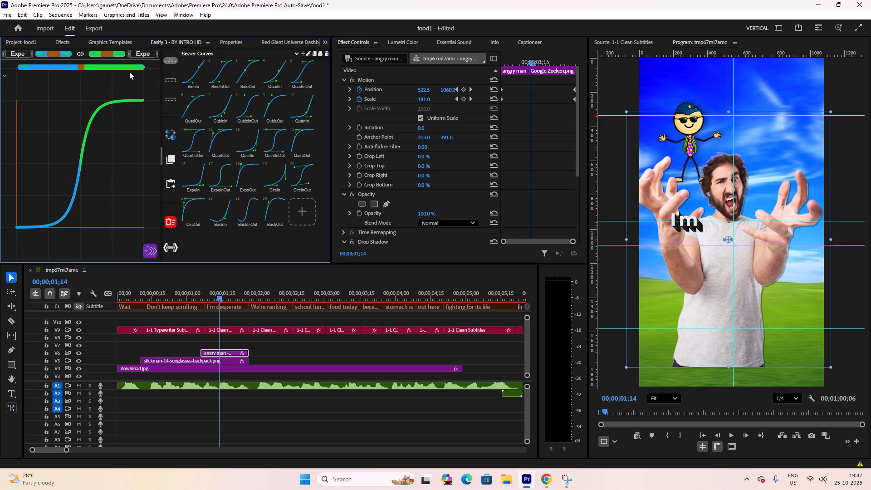
click(140, 55)
click(140, 100)
click(143, 49)
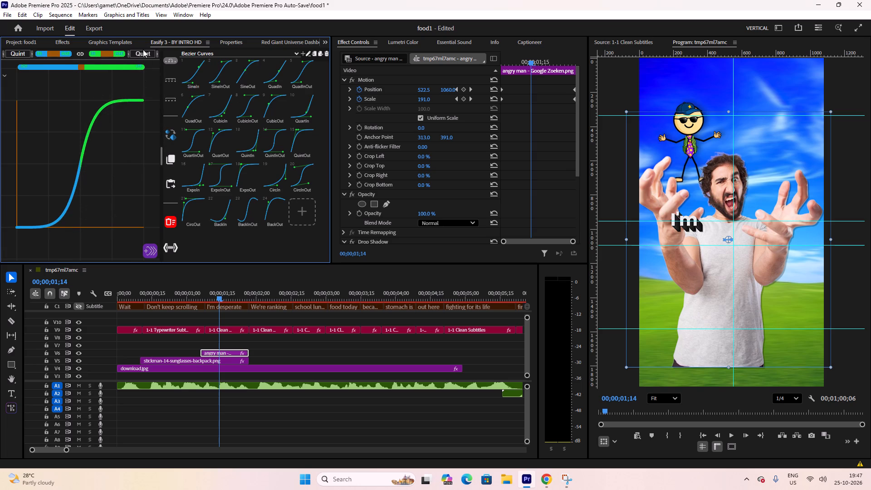
click(143, 50)
click(146, 132)
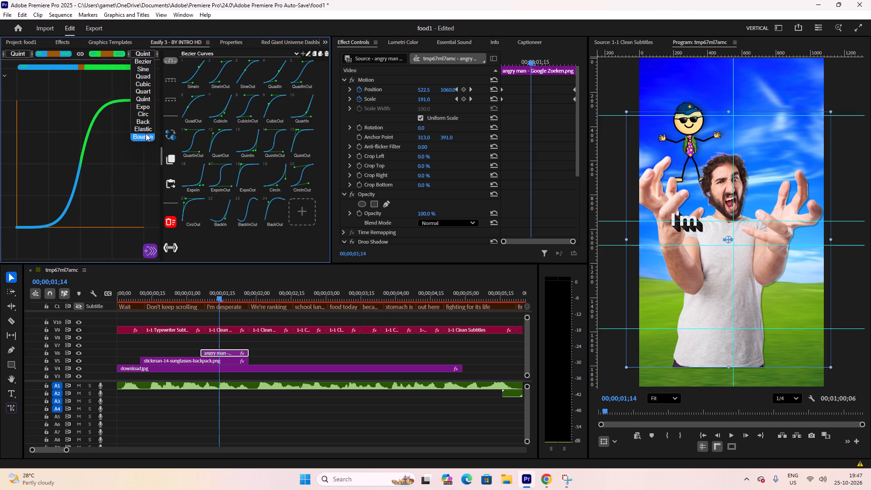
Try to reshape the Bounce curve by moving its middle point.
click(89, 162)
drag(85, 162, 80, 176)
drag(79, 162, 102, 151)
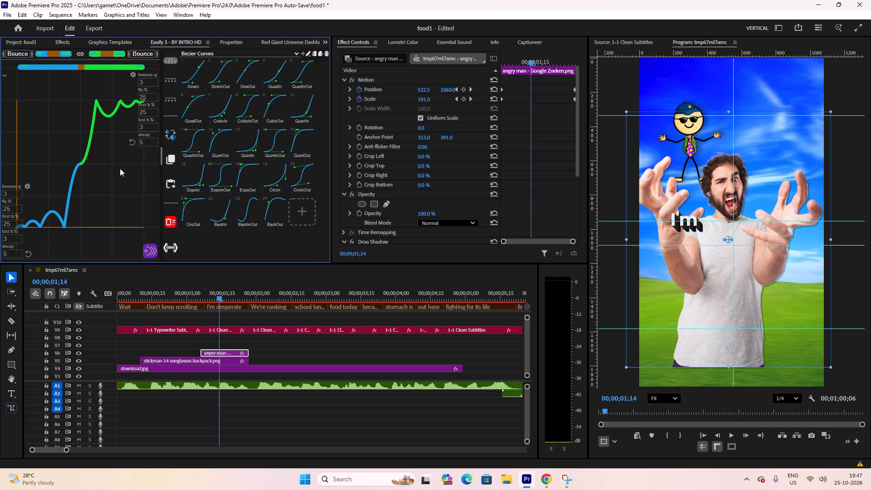
Play and scrub repeatedly from the opening through "I'm desperate" to check the angry man clip's uneased motion and timing.
drag(218, 300, 196, 304)
key(space)
key(space)
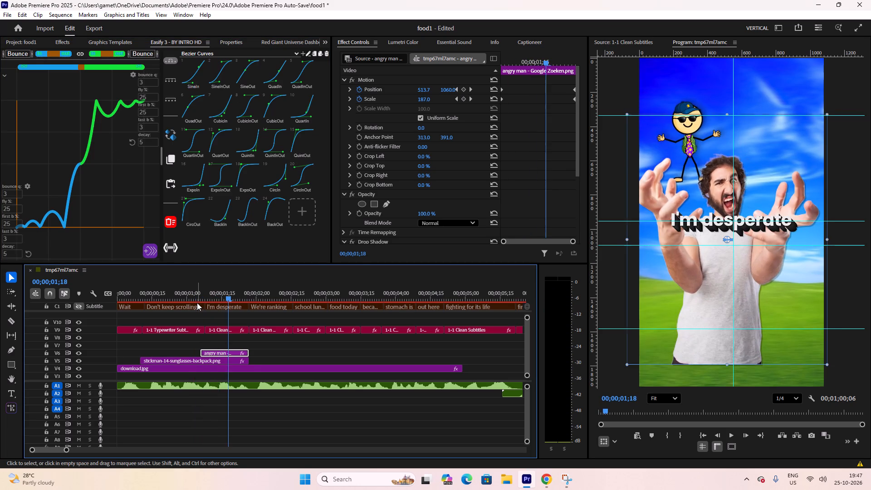
key(space)
key(space)
drag(187, 299, 119, 301)
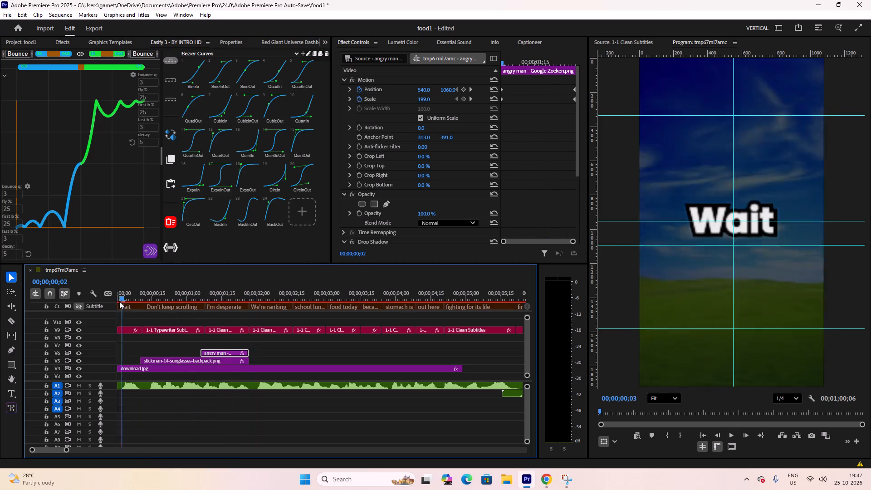
drag(119, 301, 119, 301)
key(space)
key(space)
key(space)
key(space)
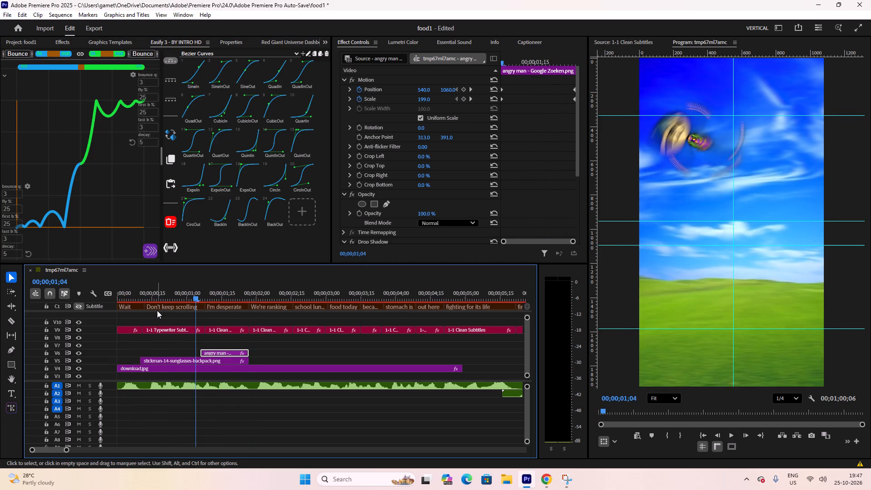
key(space)
key(space)
key(space)
key(space)
key(space)
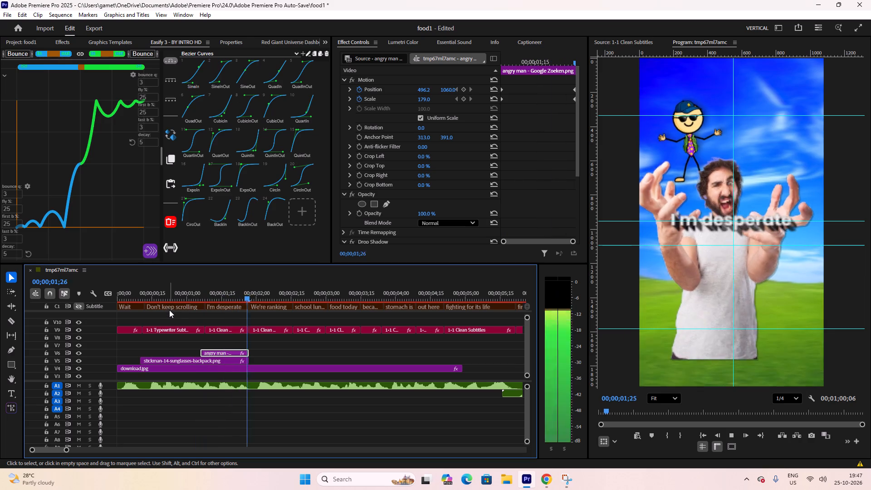
key(space)
key(space)
drag(176, 294, 204, 296)
key(space)
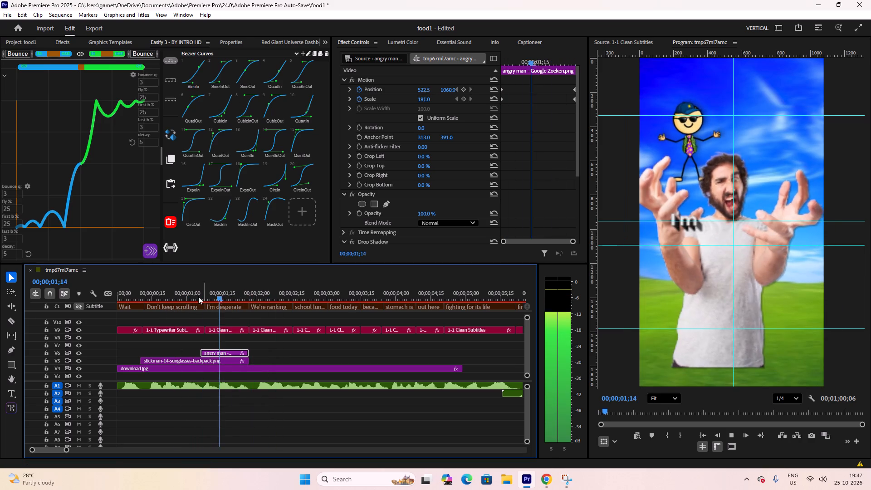
key(space)
key(space)
key(space)
drag(187, 296, 207, 299)
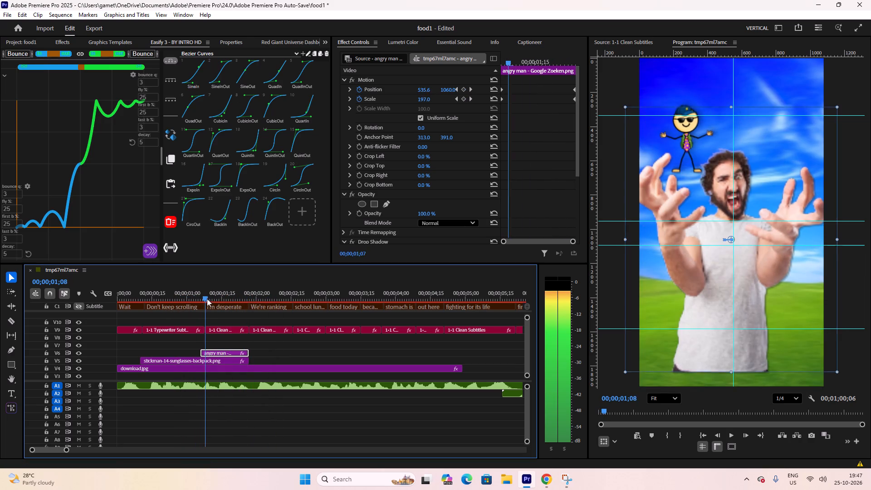
drag(207, 299, 210, 299)
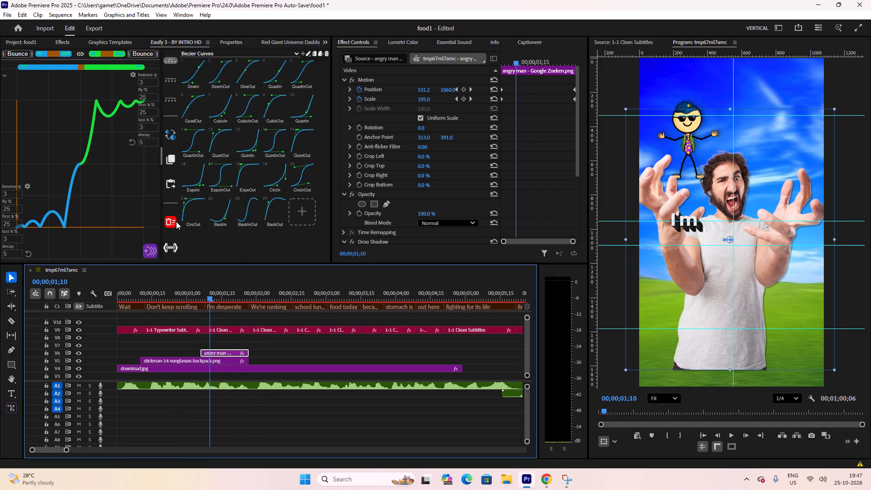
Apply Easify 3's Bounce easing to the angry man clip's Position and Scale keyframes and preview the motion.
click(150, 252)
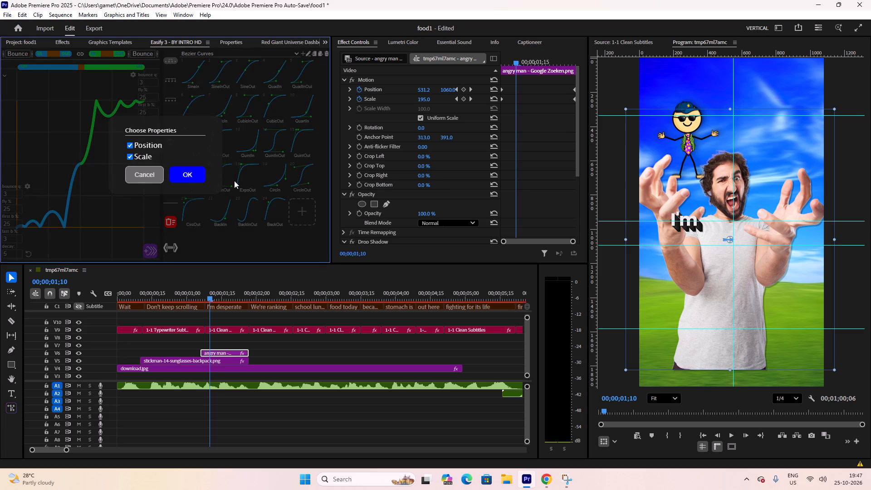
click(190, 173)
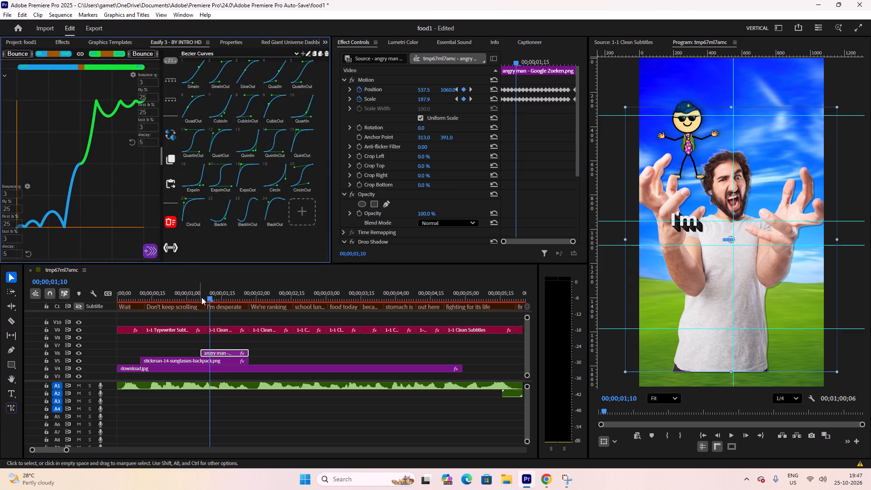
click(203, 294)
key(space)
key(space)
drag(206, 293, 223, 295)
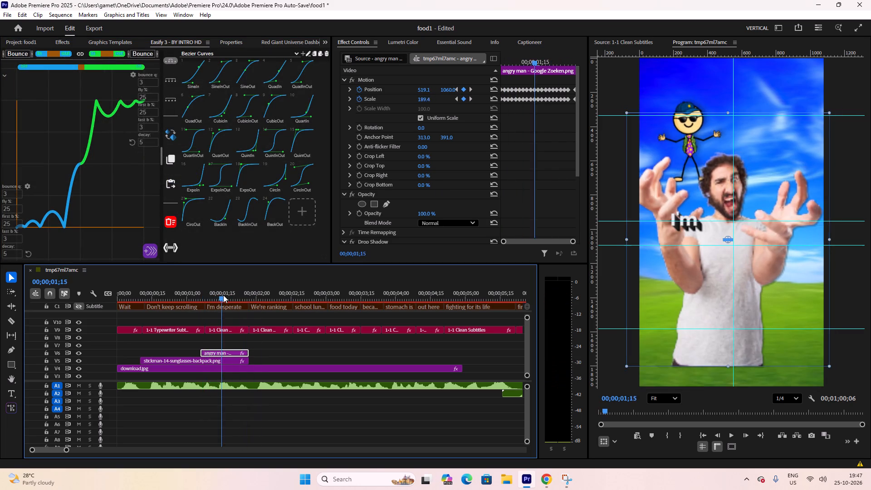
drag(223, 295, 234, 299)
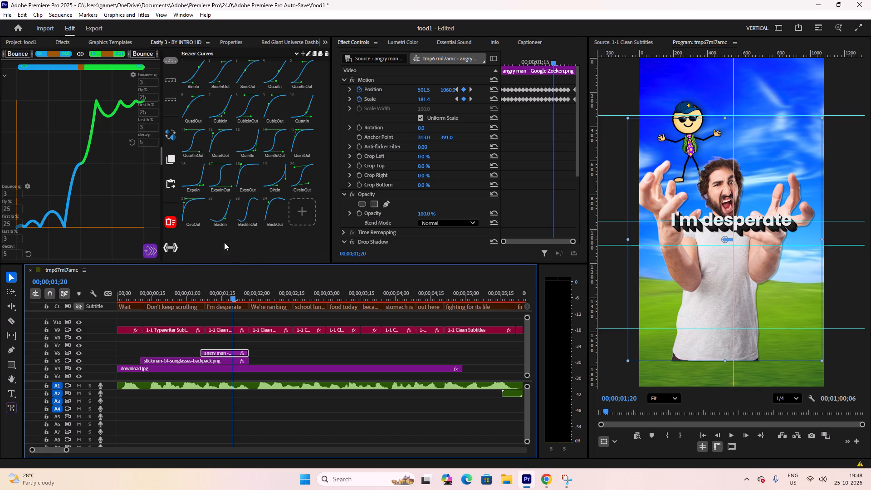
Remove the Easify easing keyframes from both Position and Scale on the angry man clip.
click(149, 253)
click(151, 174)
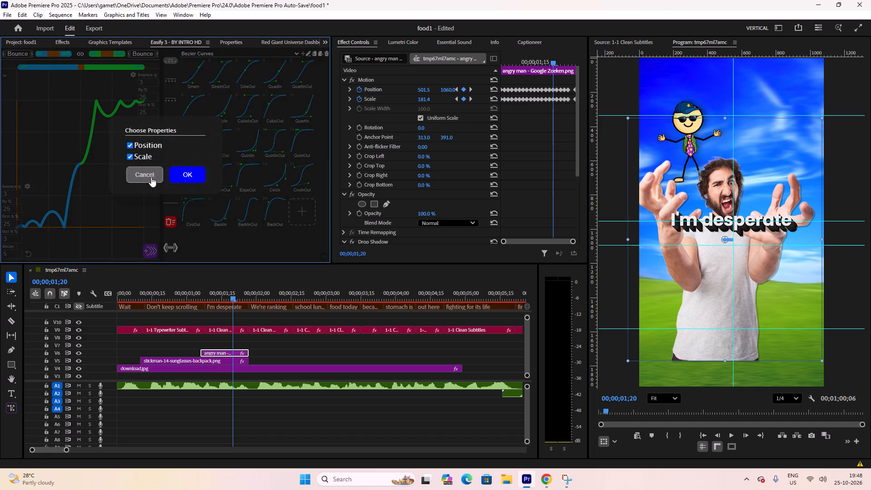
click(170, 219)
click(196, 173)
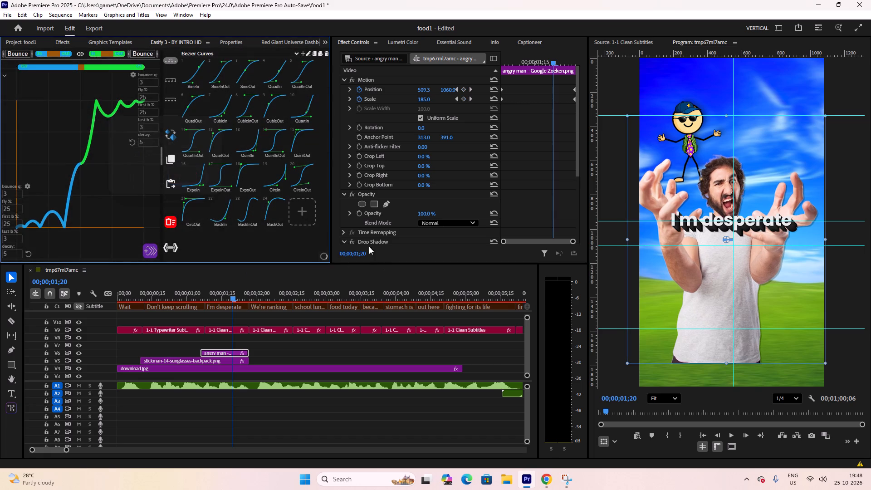
Delete the angry man clip's end keyframes for Scale and Position, and return to its starting keyframes.
drag(534, 56, 524, 59)
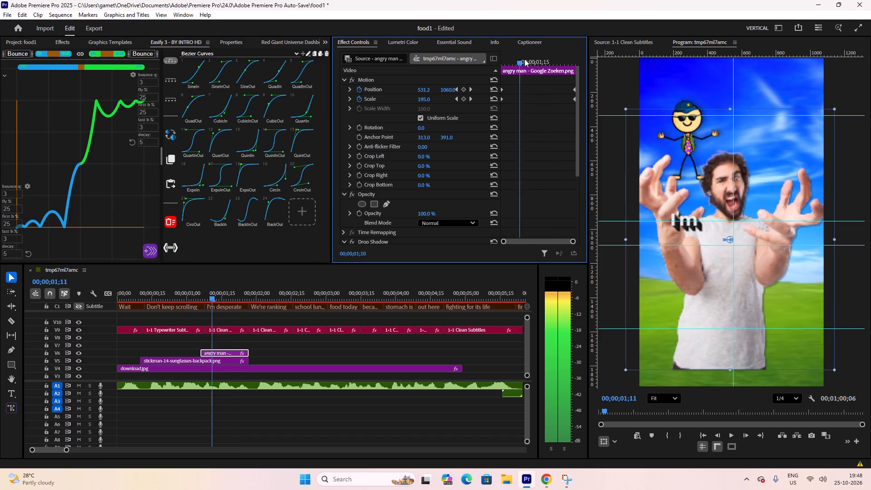
drag(524, 59, 591, 63)
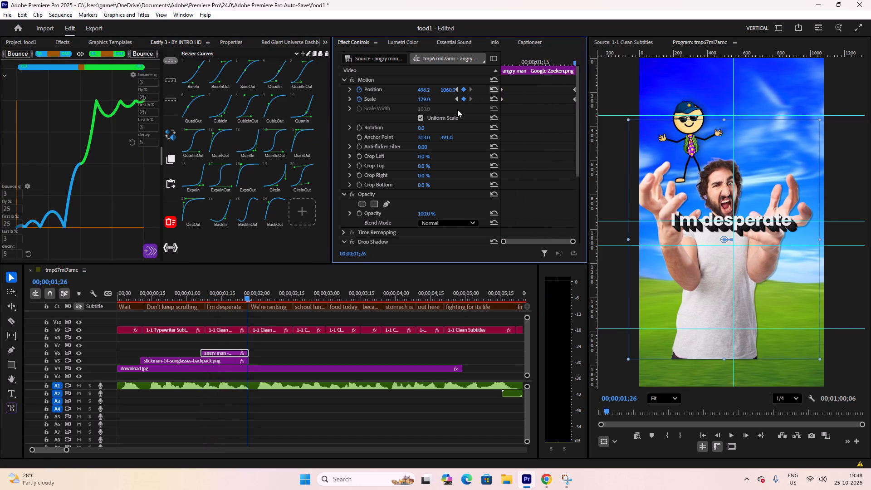
click(465, 100)
click(465, 89)
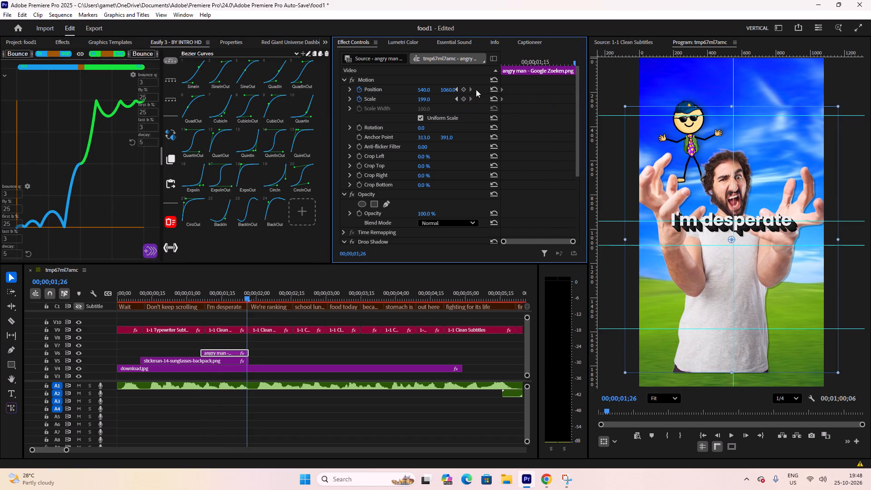
click(455, 89)
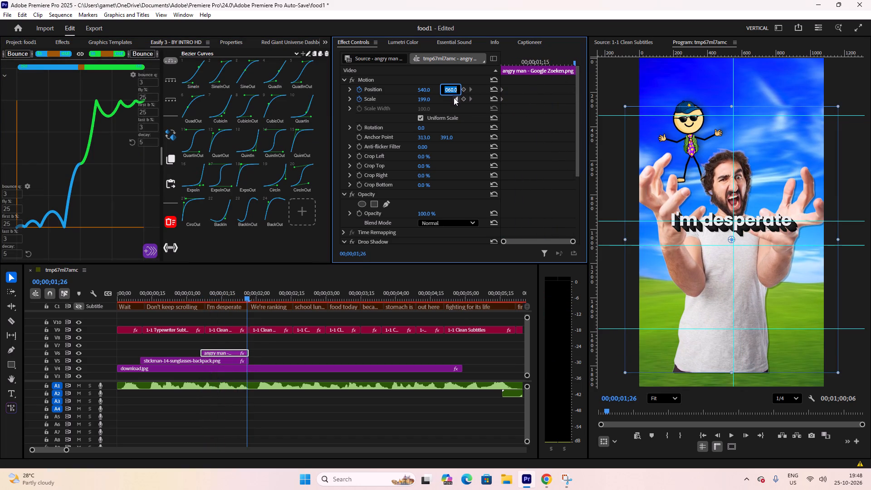
click(454, 98)
Widen the Effect Controls area and its keyframe timeline to give the angry man clip's keyframes more room.
drag(500, 83, 527, 83)
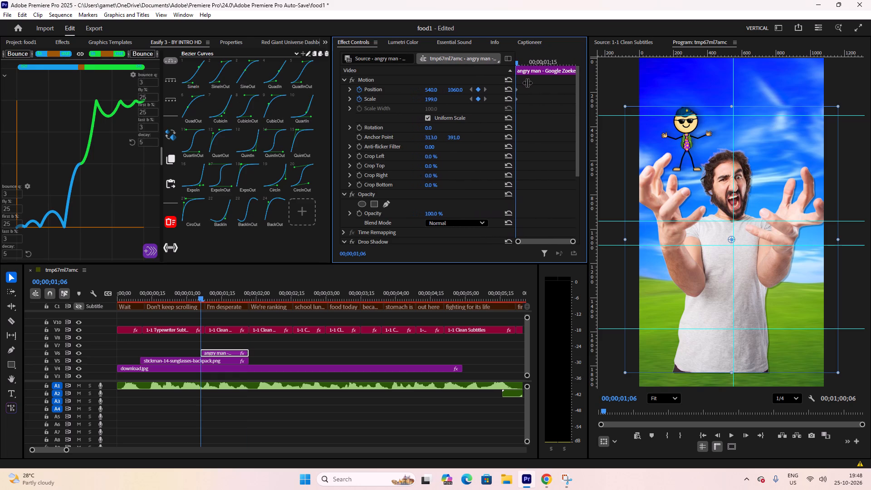
drag(527, 83, 524, 84)
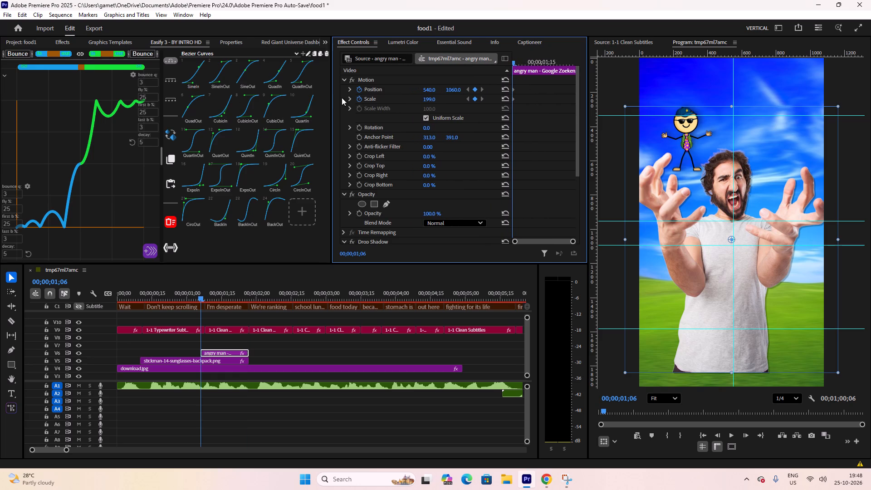
drag(331, 98, 307, 99)
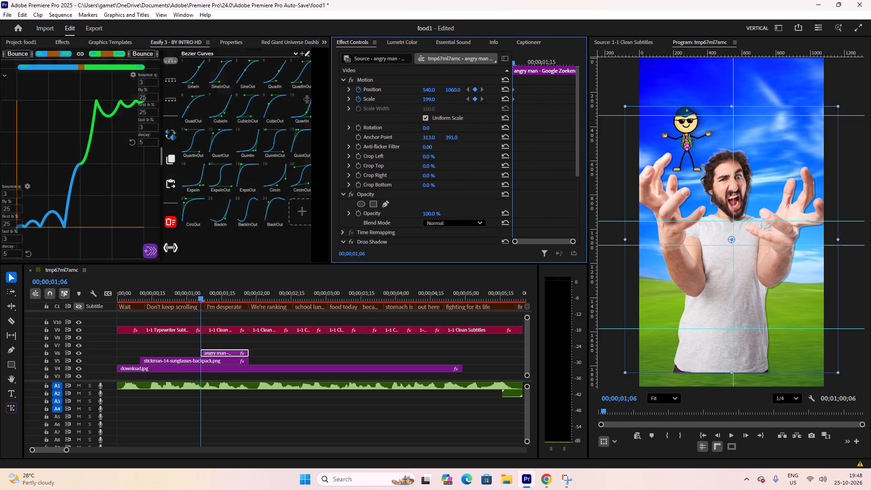
drag(307, 99, 298, 99)
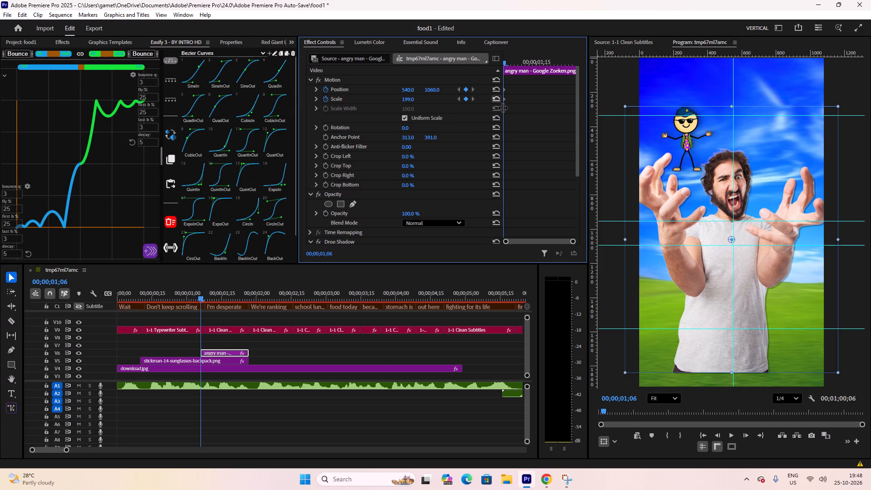
drag(502, 108, 480, 107)
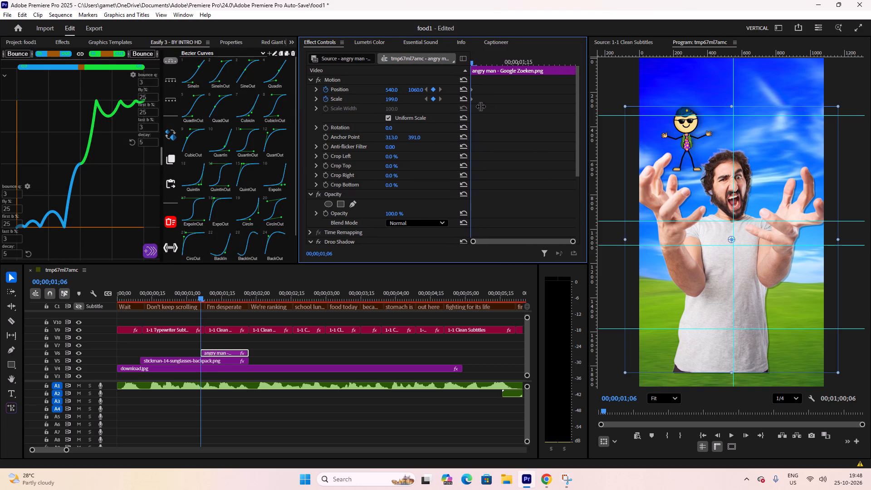
drag(480, 107, 482, 107)
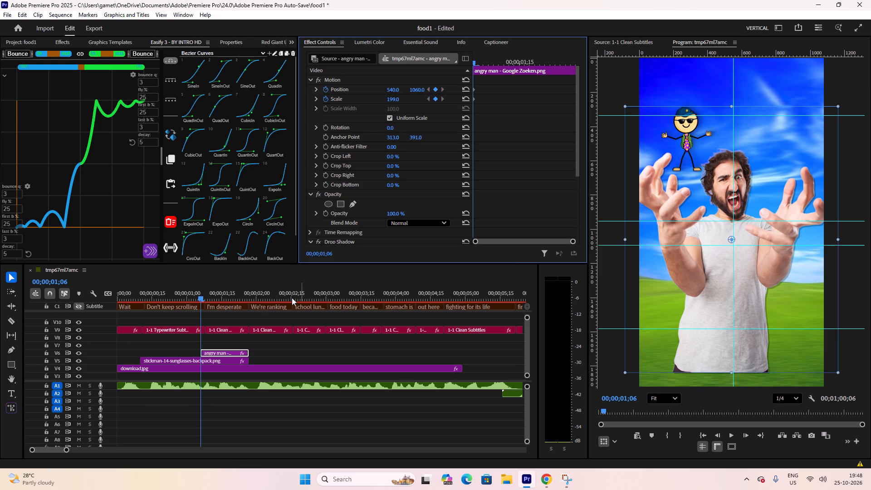
Widen the Effect Controls area further and enlarge the sequence timeline by narrowing the audio meters.
click(596, 221)
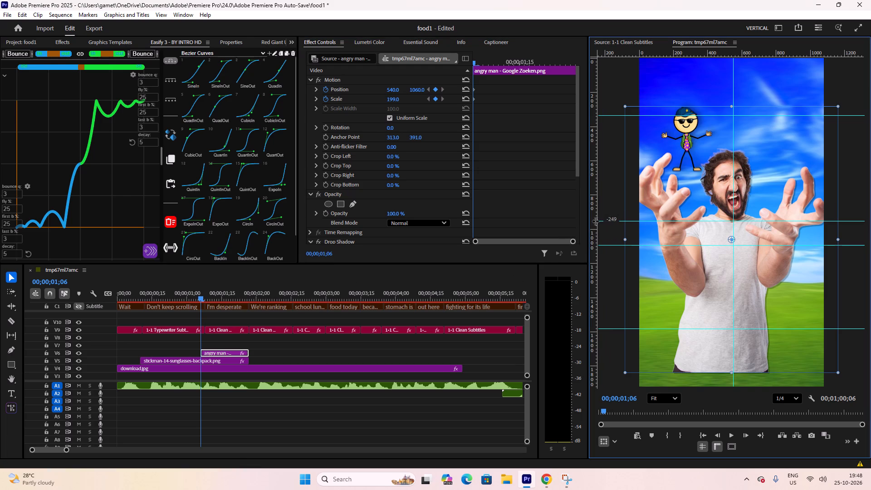
drag(588, 225, 601, 225)
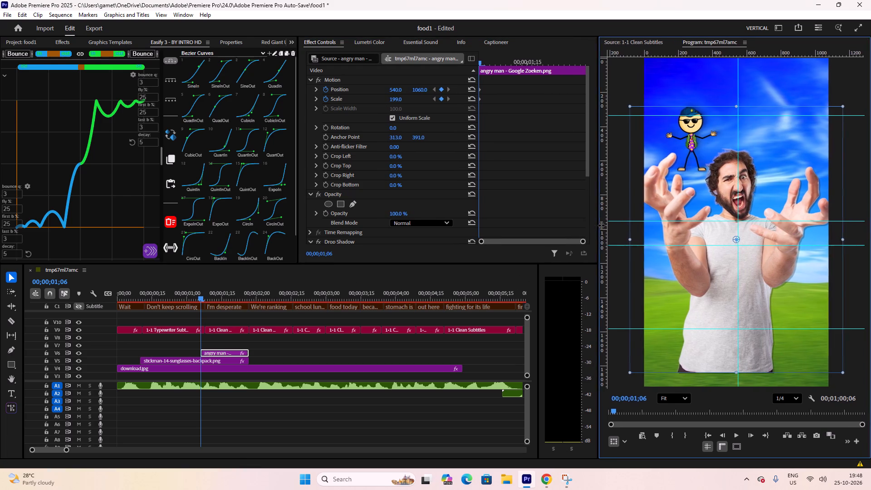
drag(601, 225, 631, 223)
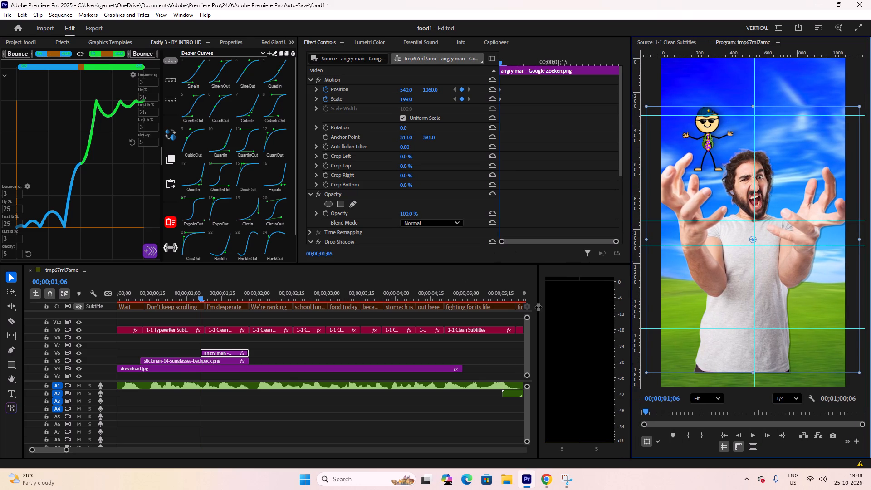
drag(538, 307, 592, 304)
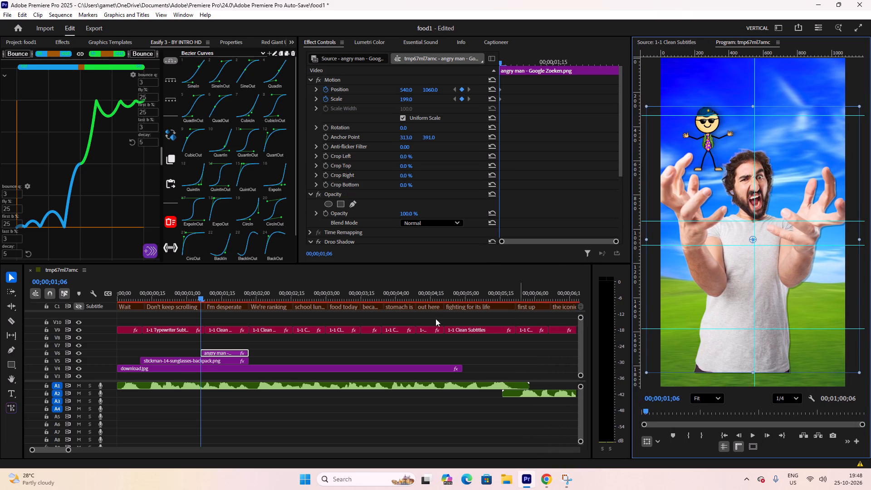
Play back the "Don't keep scrolling" to "I'm desperate" section to check the angry man clip's entrance against the voice-over.
drag(209, 294, 146, 295)
key(space)
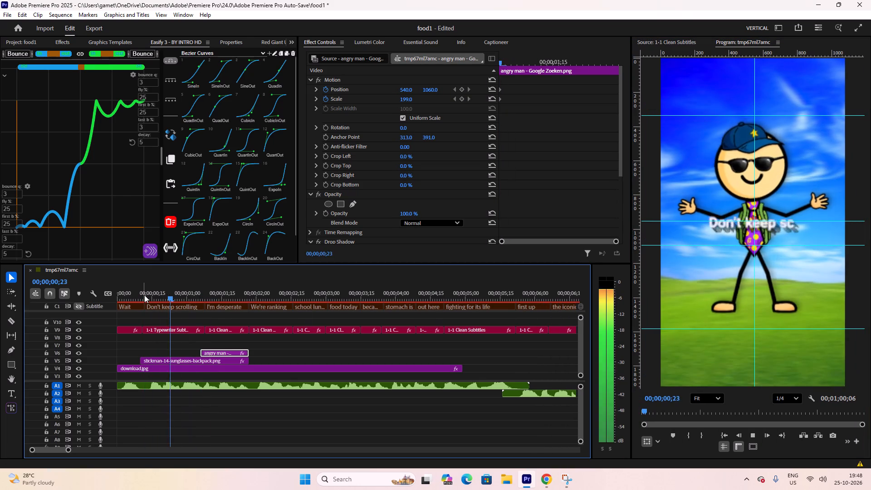
key(space)
key(space)
key(space)
key(space)
key(space)
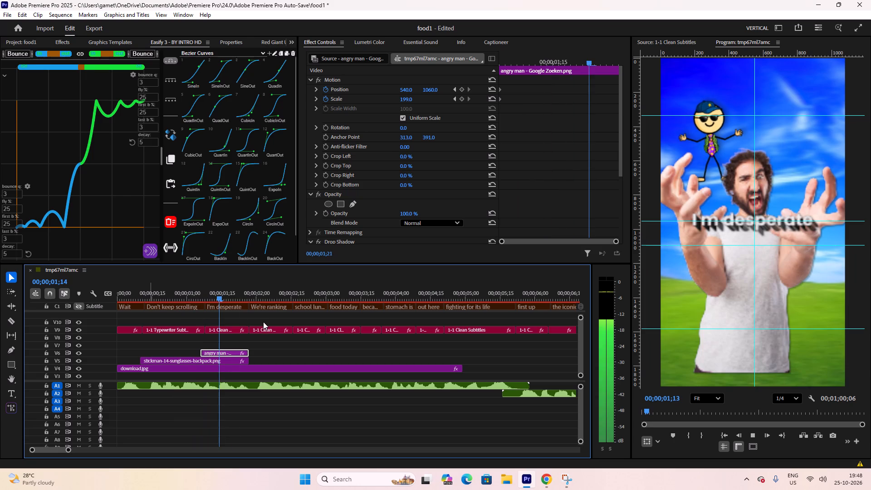
key(space)
key(space)
Search the effects for "wiggle" and apply FI: Wiggle FX to the angry man clip on V6.
drag(229, 296, 223, 297)
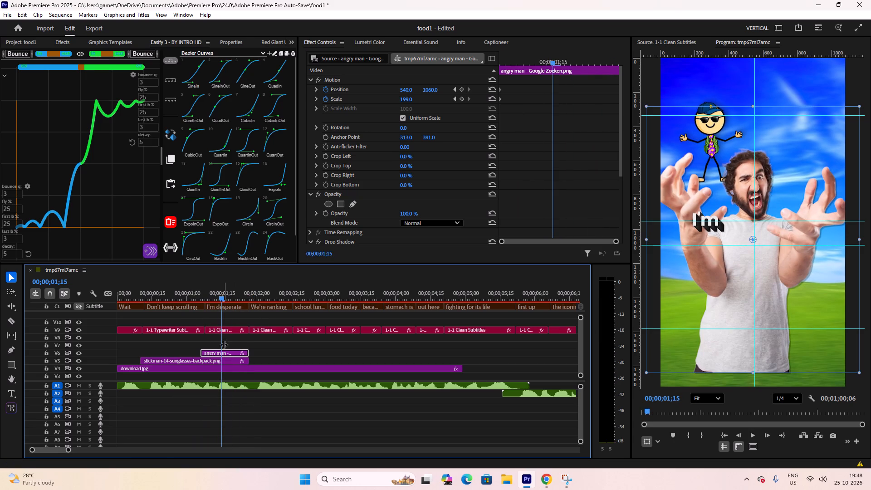
click(225, 355)
click(51, 39)
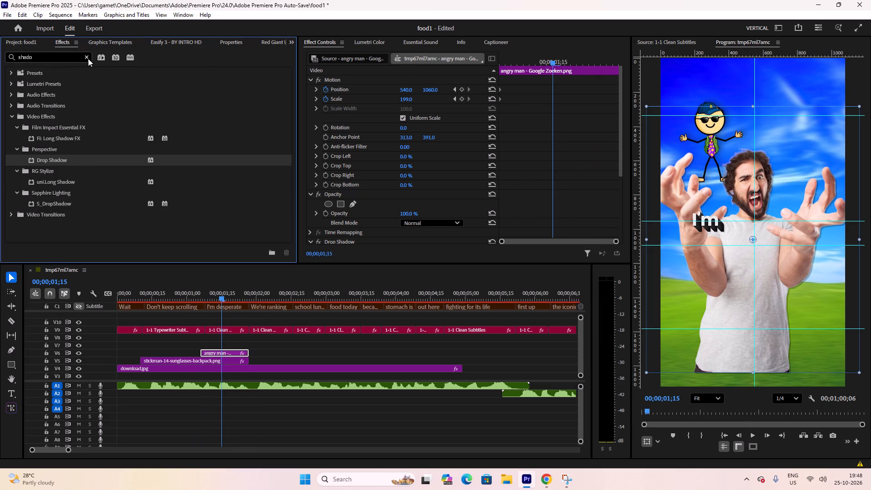
click(88, 58)
click(70, 61)
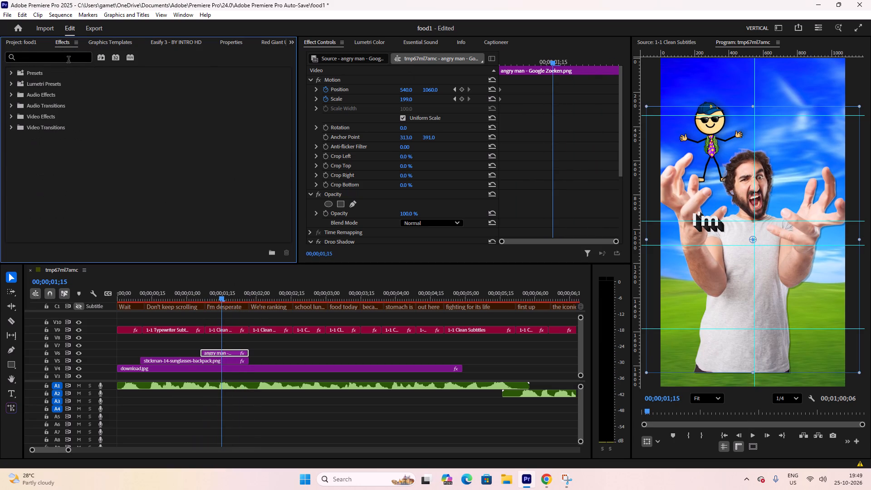
click(69, 60)
key(w)
text(iggle)
drag(58, 140, 137, 269)
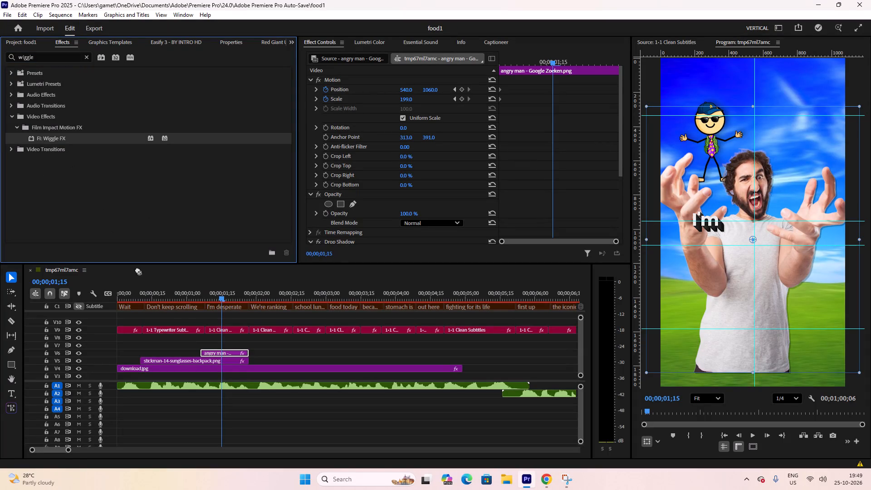
drag(137, 269, 224, 352)
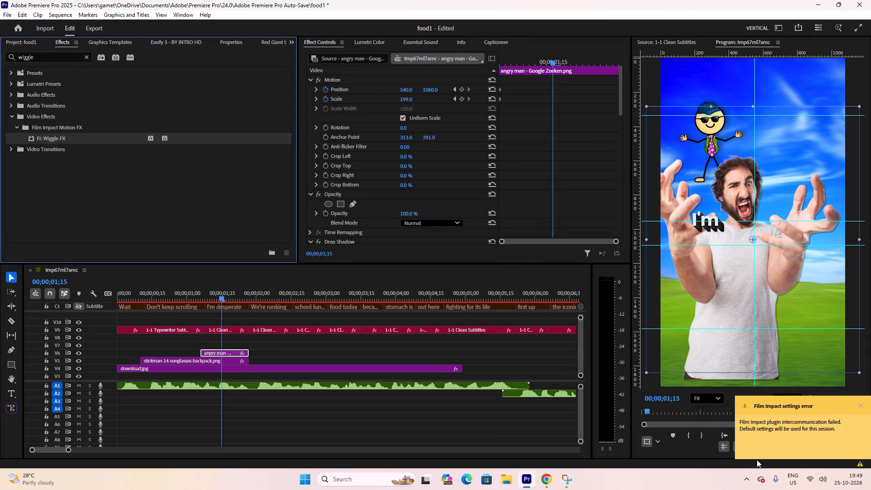
click(861, 400)
Play back the angry man clip from just before its start to check the wiggle motion.
drag(210, 296, 196, 296)
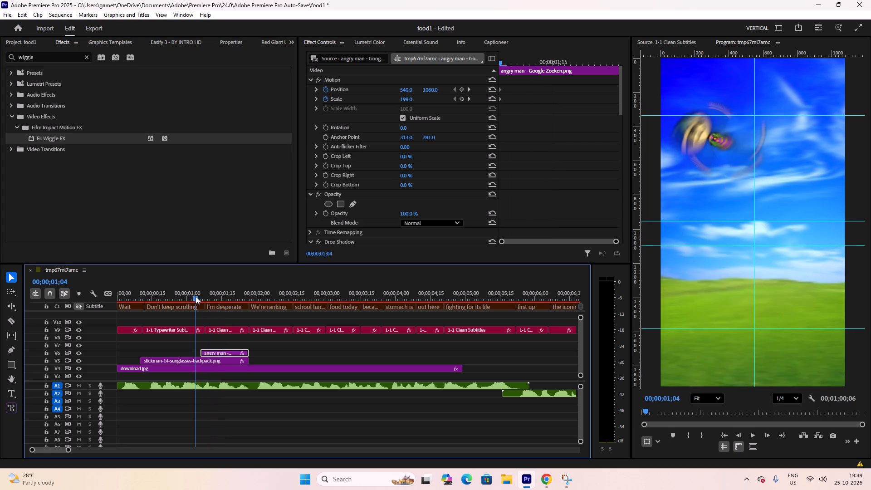
drag(196, 296, 195, 296)
key(space)
key(space)
key(space)
key(space)
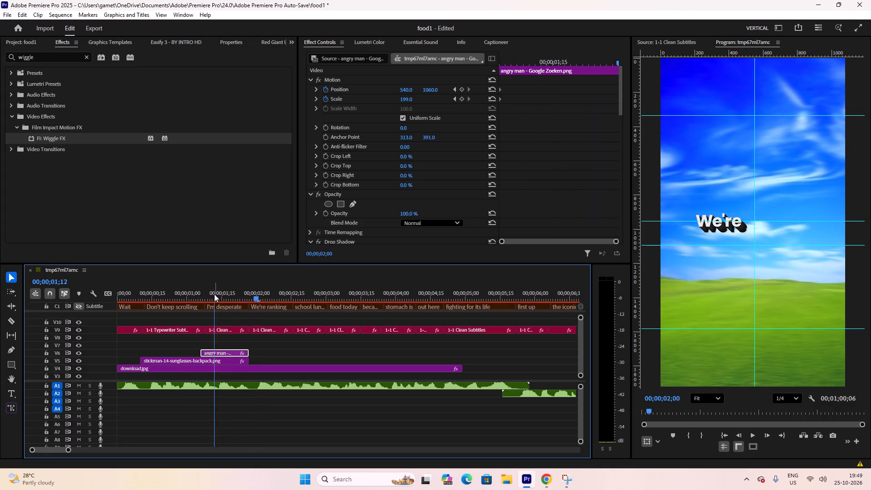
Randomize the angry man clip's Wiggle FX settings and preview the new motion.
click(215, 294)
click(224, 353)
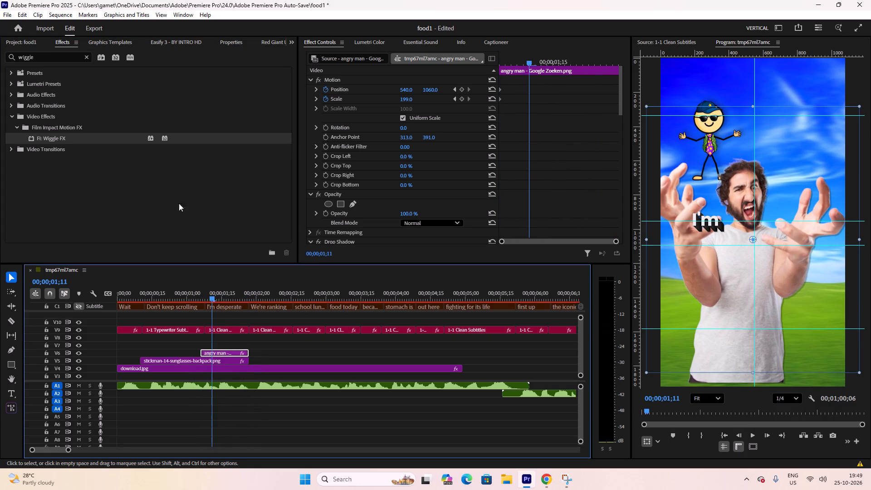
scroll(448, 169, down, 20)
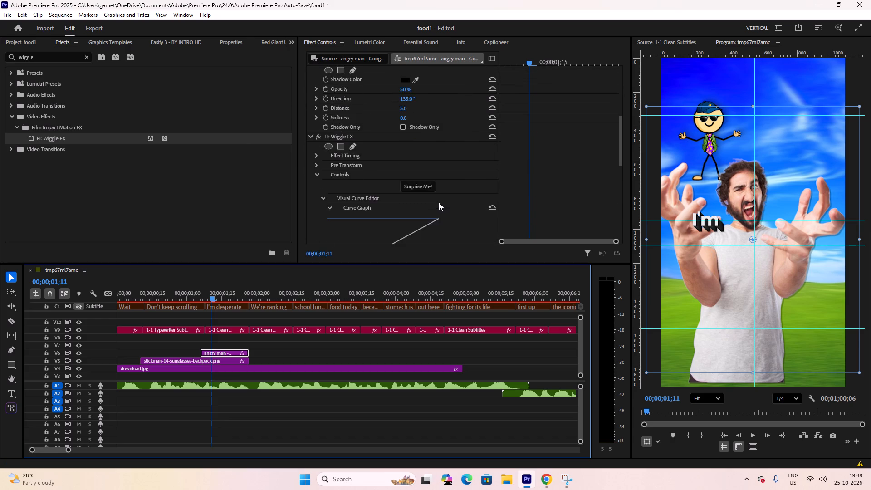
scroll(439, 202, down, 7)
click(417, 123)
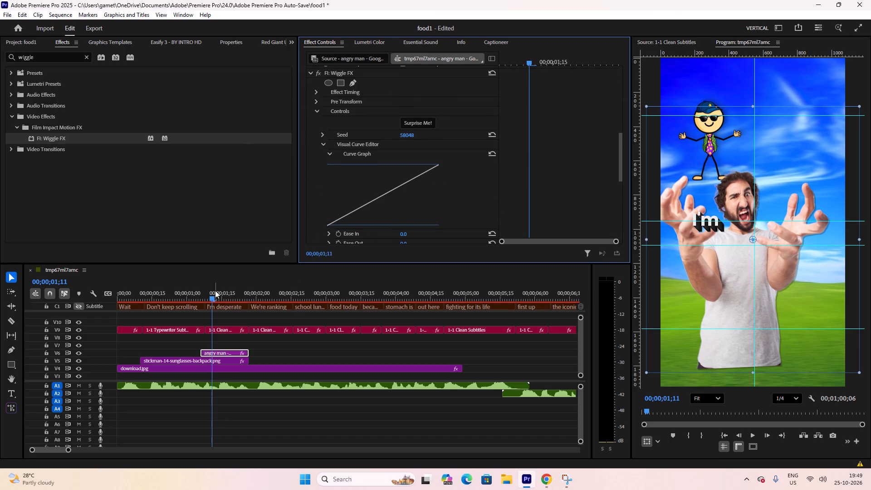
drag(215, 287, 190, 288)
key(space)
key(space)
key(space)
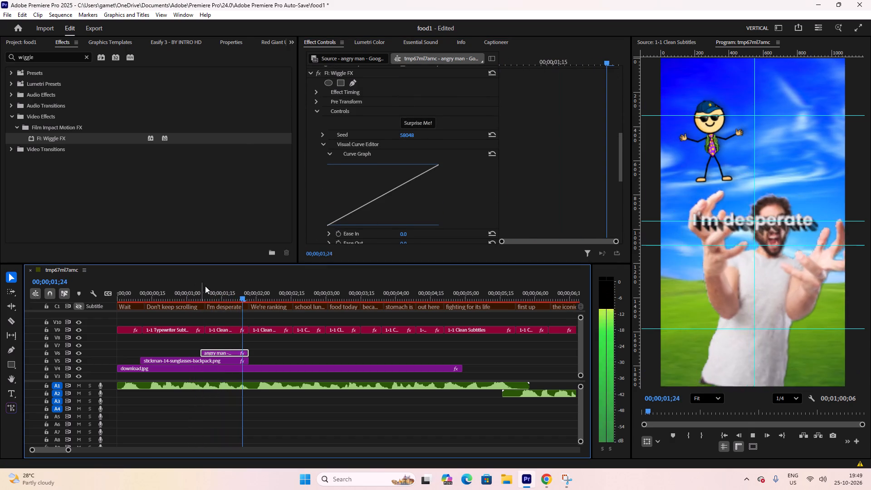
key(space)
Randomize the angry man clip's Wiggle FX again and preview it from the "Don't keep scrolling" caption.
drag(235, 282, 221, 284)
click(420, 119)
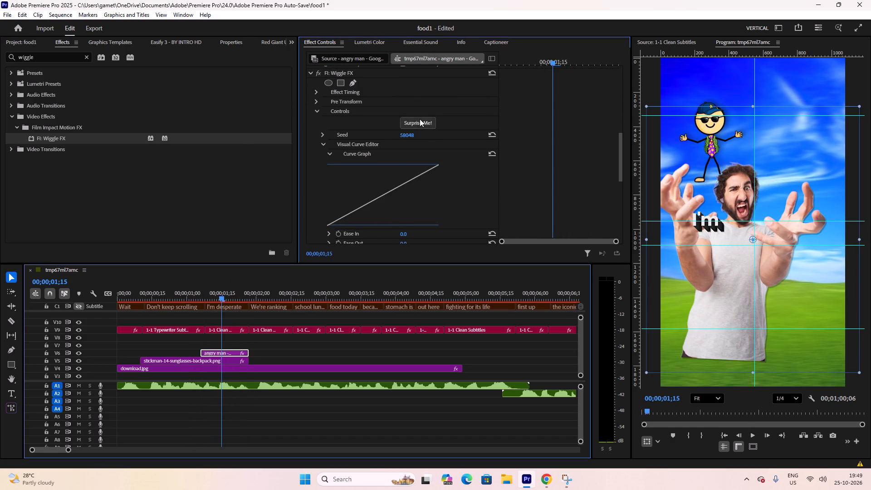
drag(220, 293, 171, 292)
key(space)
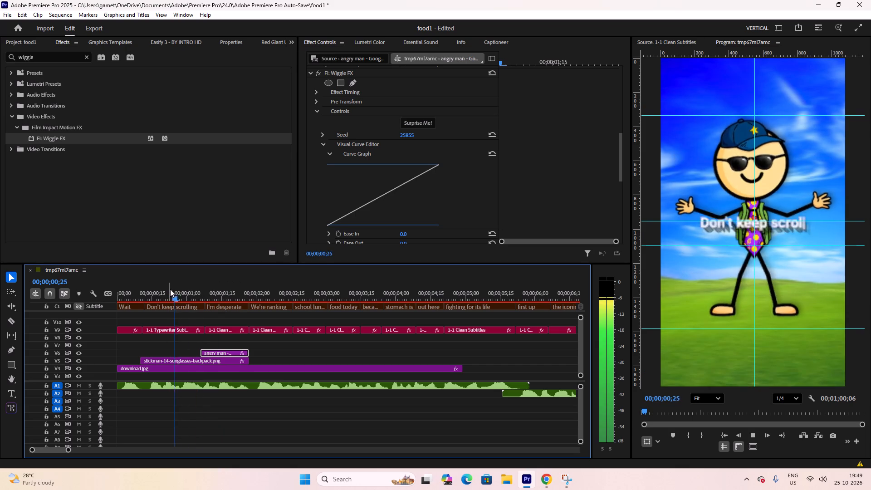
key(space)
key(space)
key(space)
key(space)
key(space)
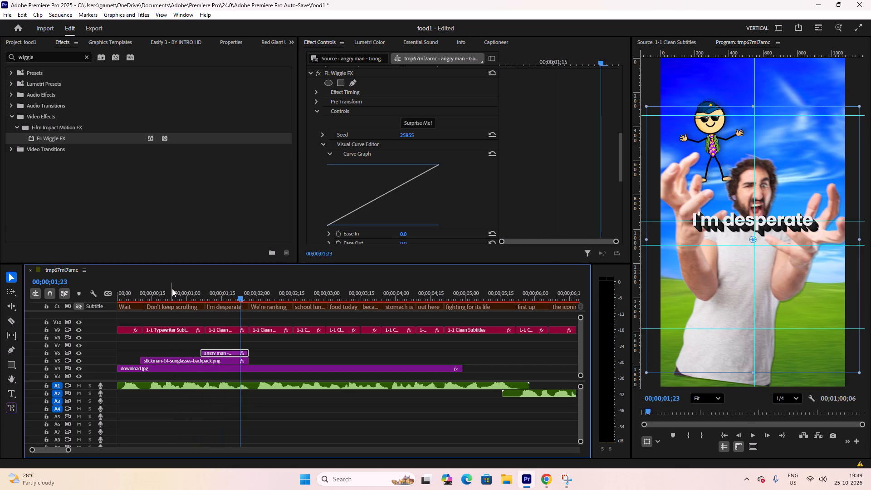
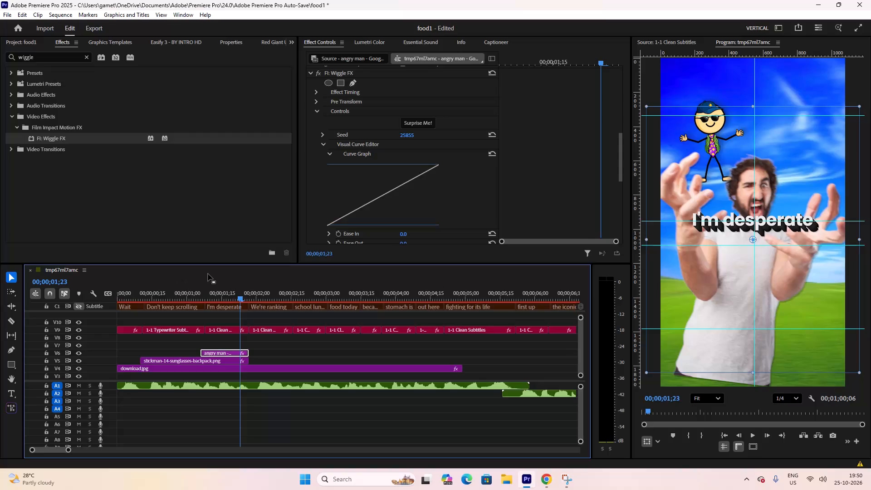
Play back the angry man clip from the one-second mark to check its wiggle motion.
drag(221, 291, 185, 294)
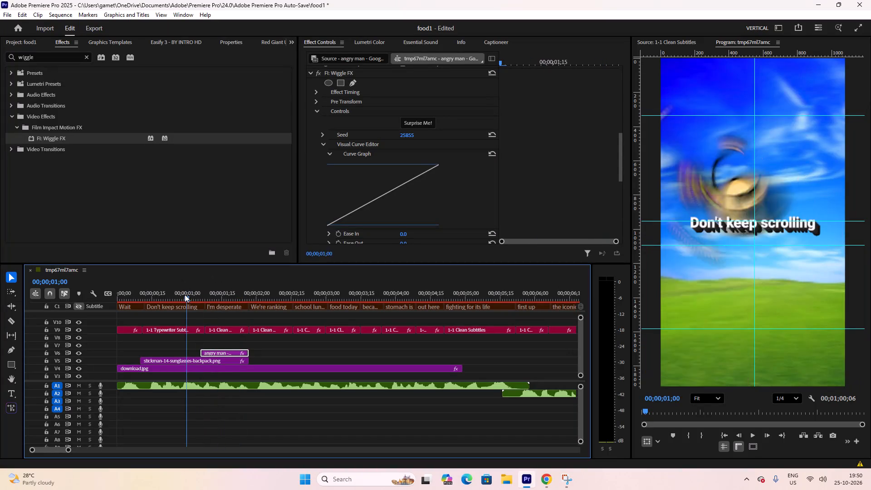
drag(185, 294, 184, 294)
key(space)
key(space)
key(space)
key(space)
key(space)
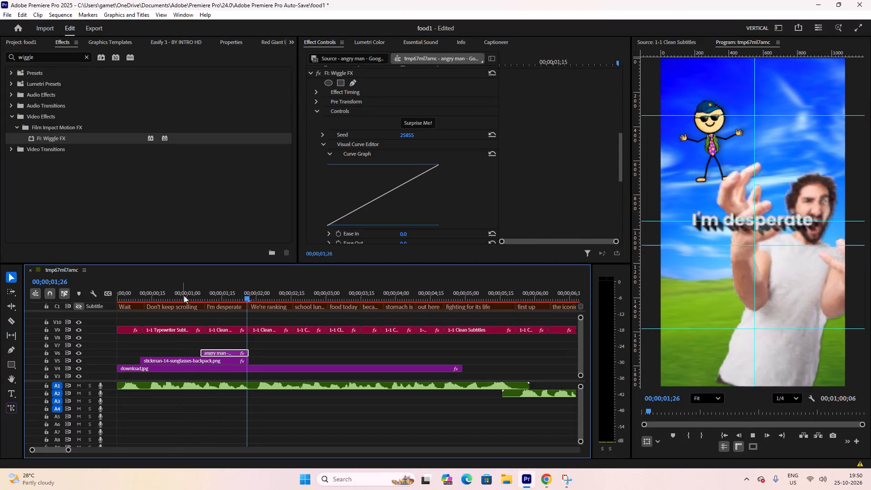
Replay from the "Don't keep scrolling" caption through the angry man clip, pausing to examine the wiggle.
drag(184, 295, 165, 297)
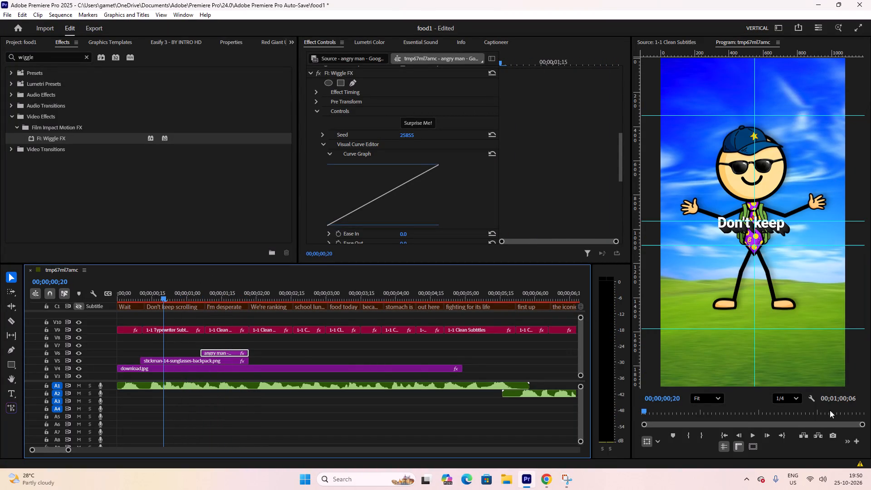
click(787, 399)
click(787, 399)
key(space)
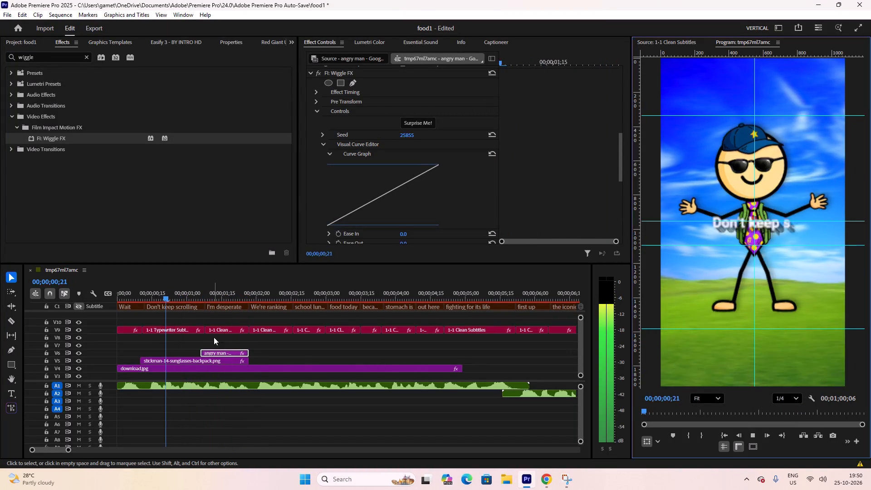
key(space)
key(space)
key(space)
key(space)
key(space)
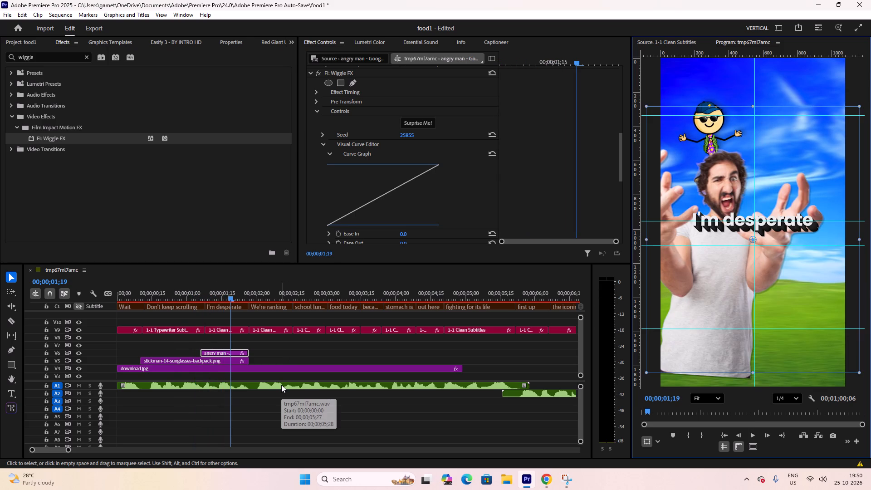
key(space)
key(space)
key(space)
key(space)
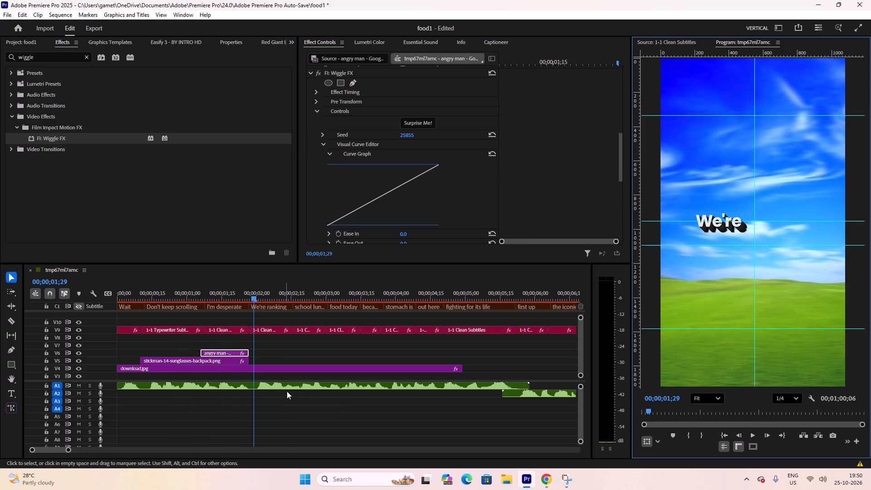
Deselect the angry man clip and review the opening, replaying from before "Don't keep scrolling" through "I'm desperate".
click(274, 407)
drag(221, 296, 186, 294)
key(space)
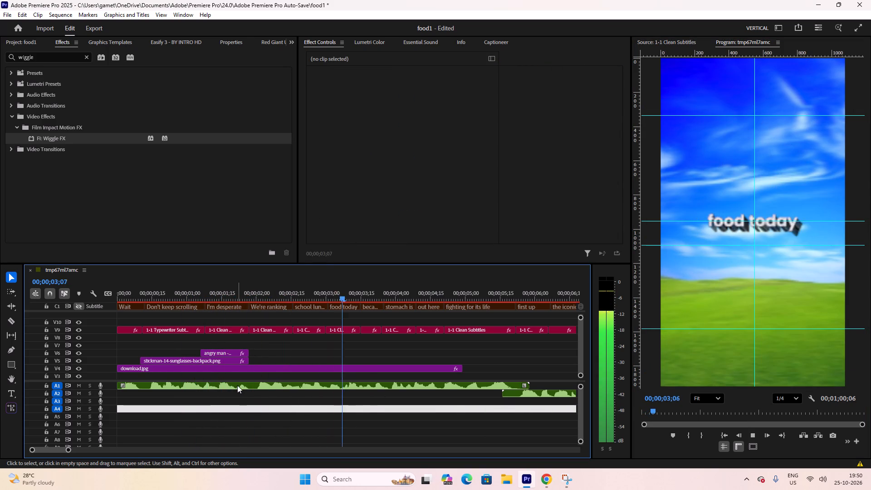
key(space)
drag(196, 291, 137, 293)
key(space)
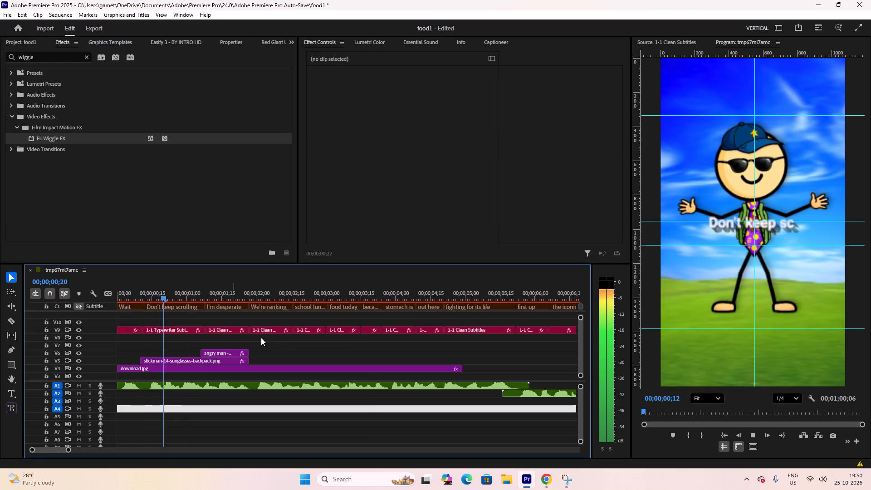
key(space)
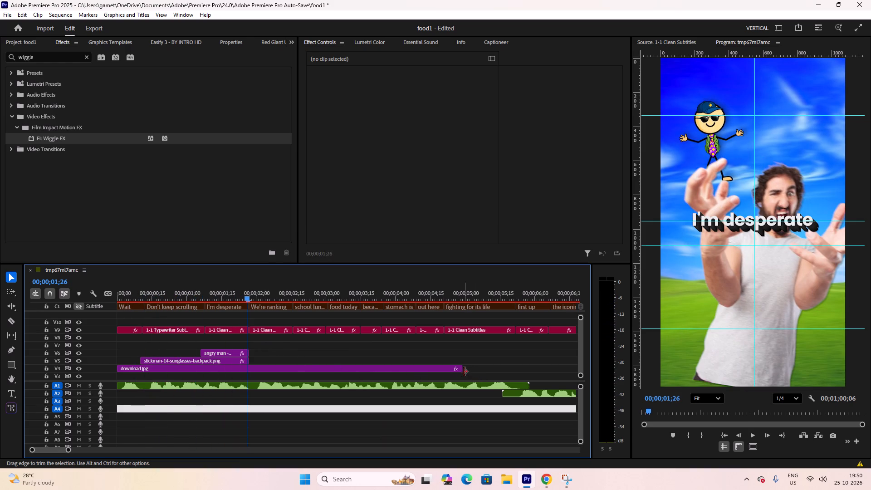
Trim the end of the download.jpg background on V4 to match the end of the angry man clip.
drag(463, 370, 250, 369)
click(277, 348)
Play back from the "I'm desperate" caption into "We're ranking" to check the trimmed background ending.
drag(228, 286, 218, 287)
key(space)
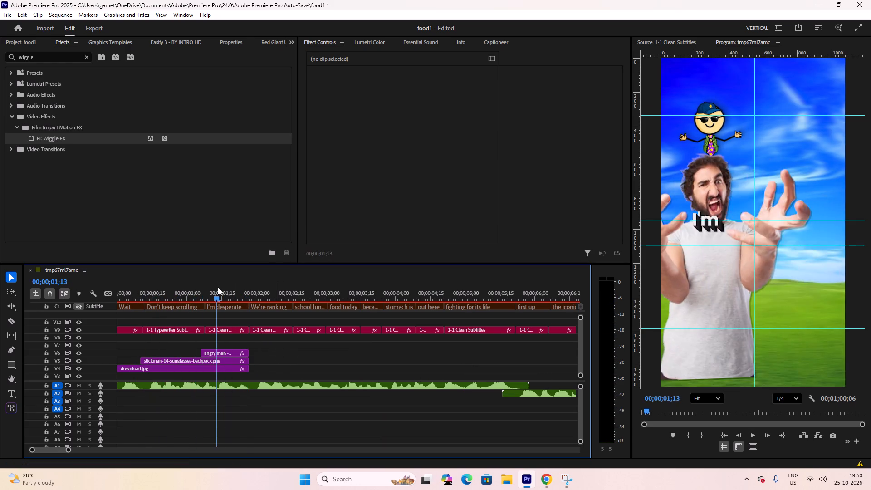
key(space)
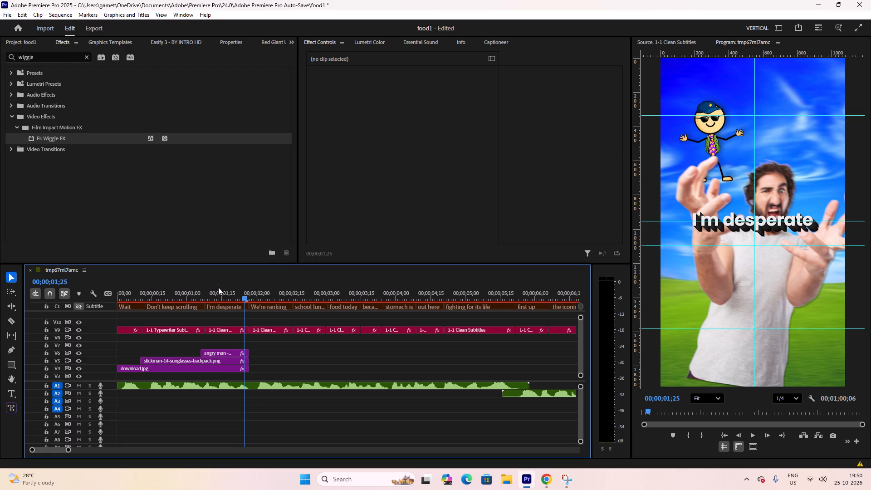
key(space)
key(space)
key(space)
key(space)
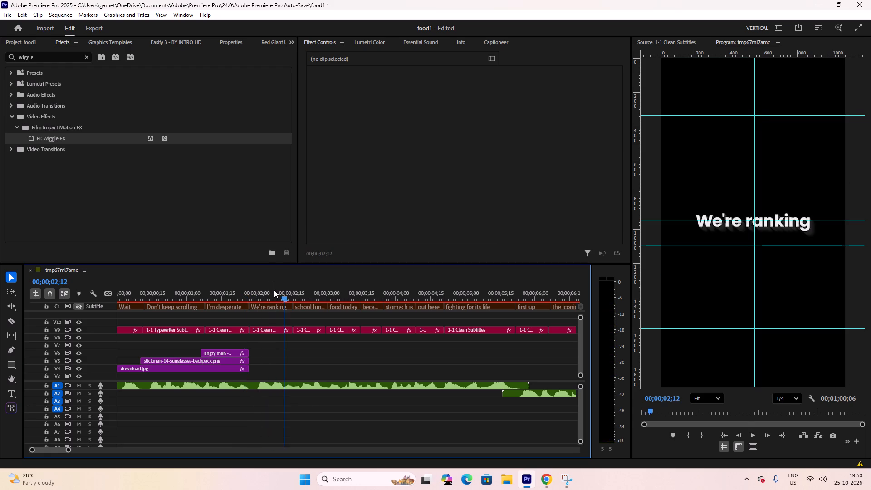
key(space)
Listen repeatedly to the "We're ranking" caption section up to the start of "school lunch".
drag(271, 292, 250, 296)
key(space)
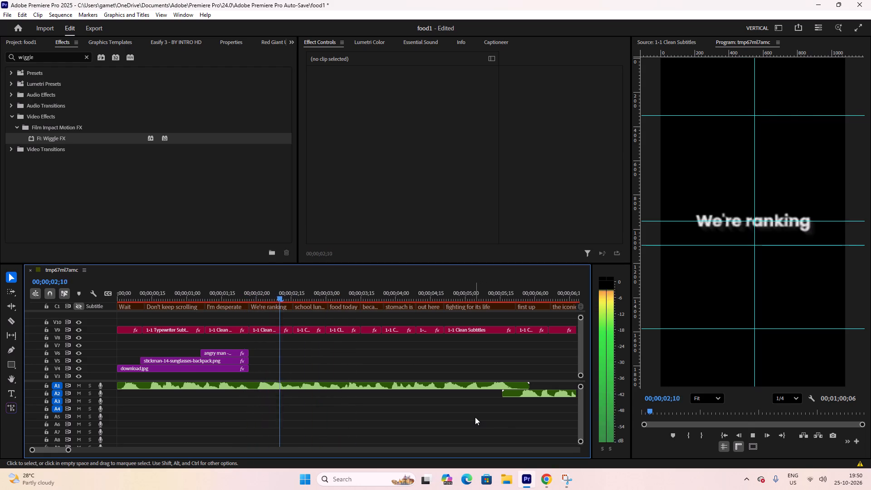
key(space)
key(space)
key(space)
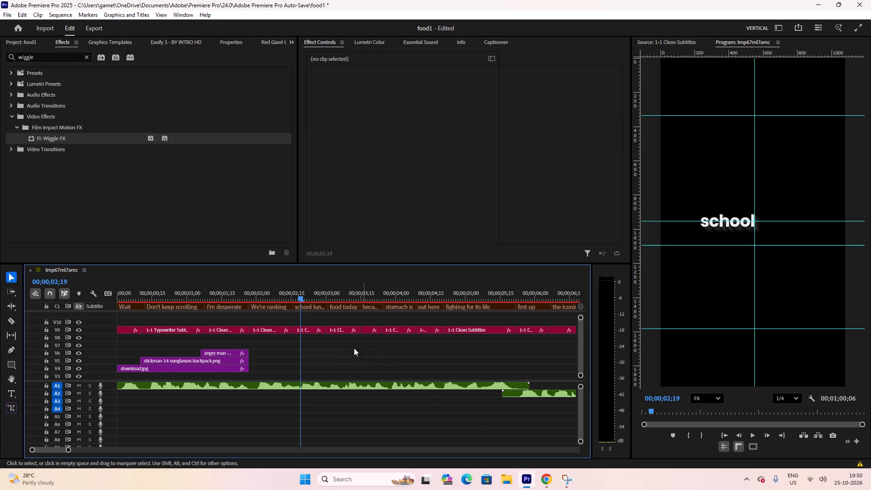
drag(269, 292, 246, 292)
key(space)
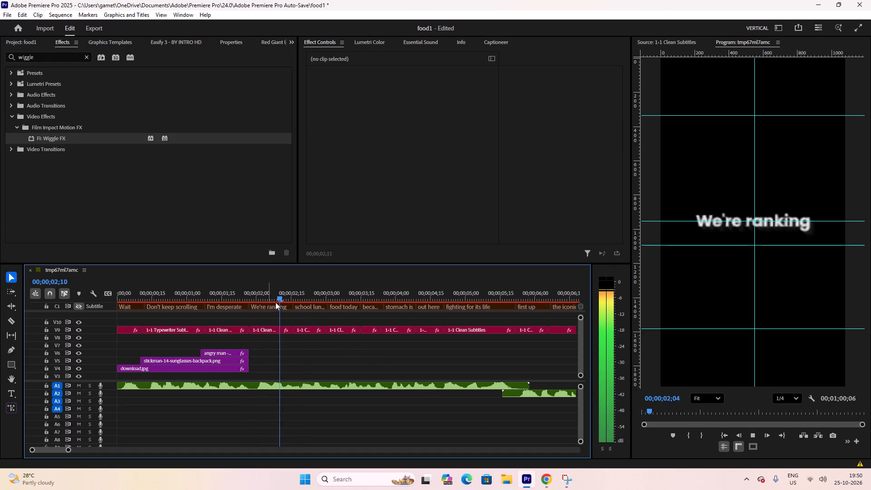
key(space)
key(space)
key(space)
click(292, 302)
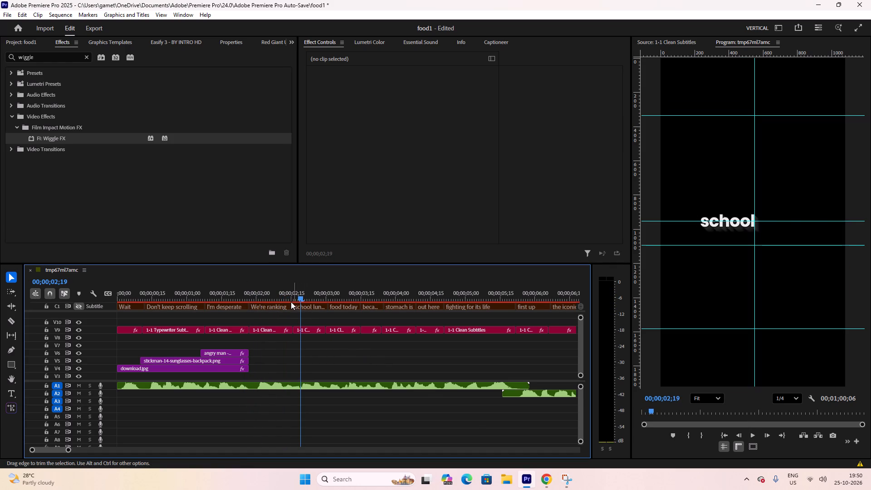
drag(293, 299, 274, 299)
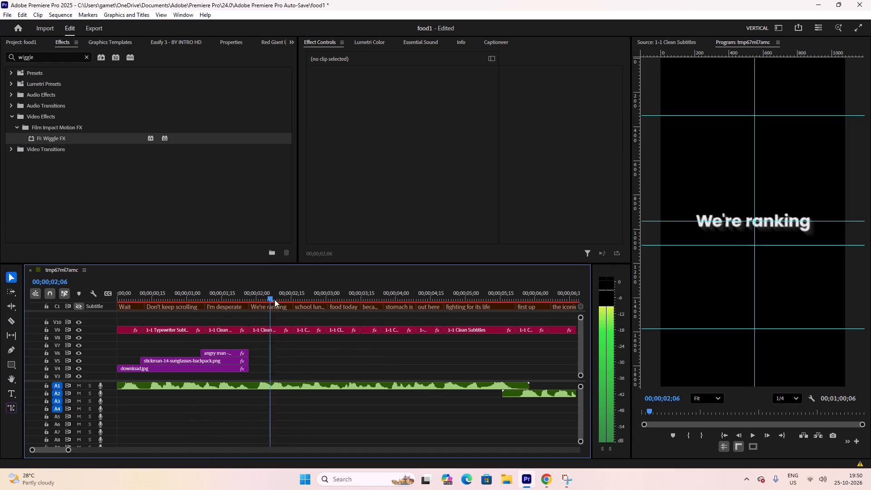
drag(274, 299, 276, 299)
Switch to Pinterest in Chrome and search for "paper".
click(542, 483)
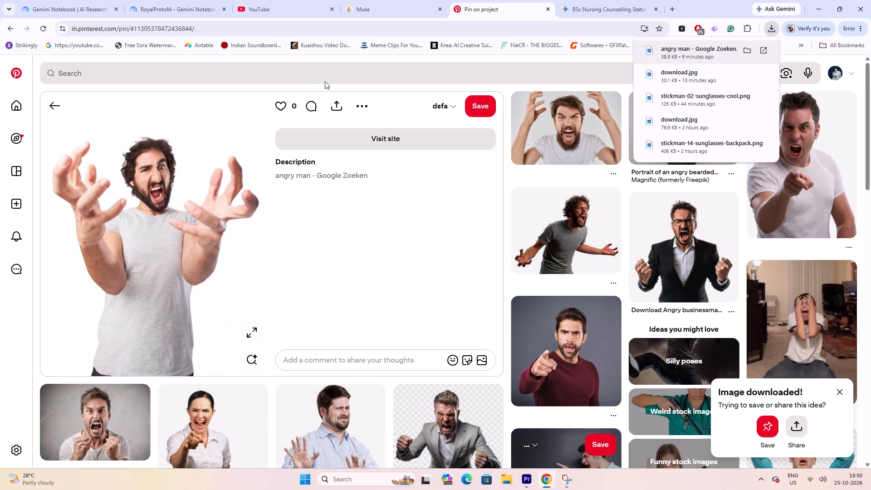
click(293, 72)
key(c)
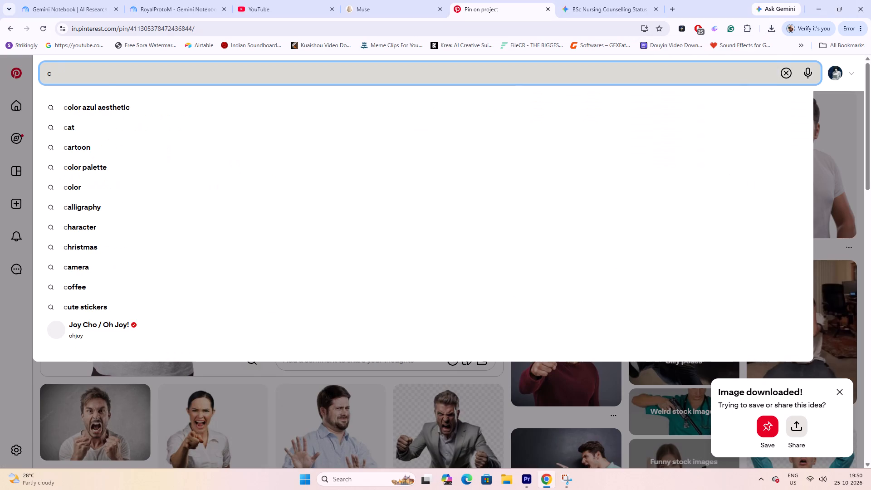
key(BackSpace)
text(paper)
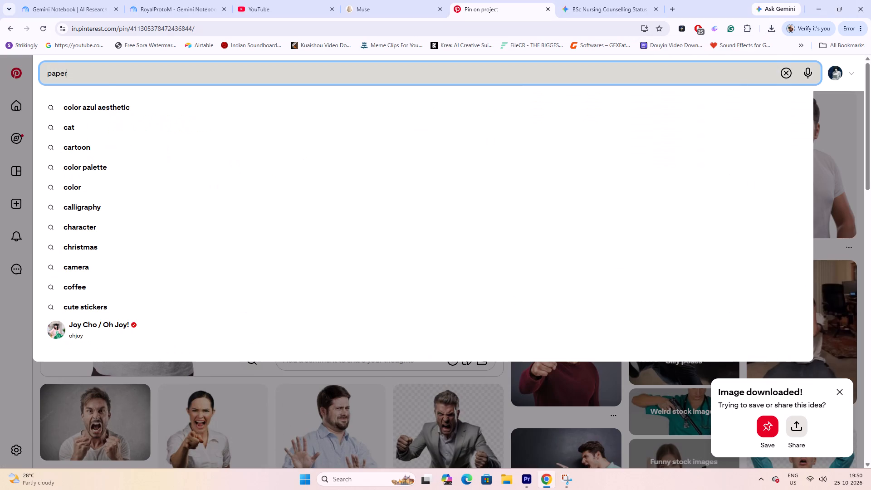
key(Return)
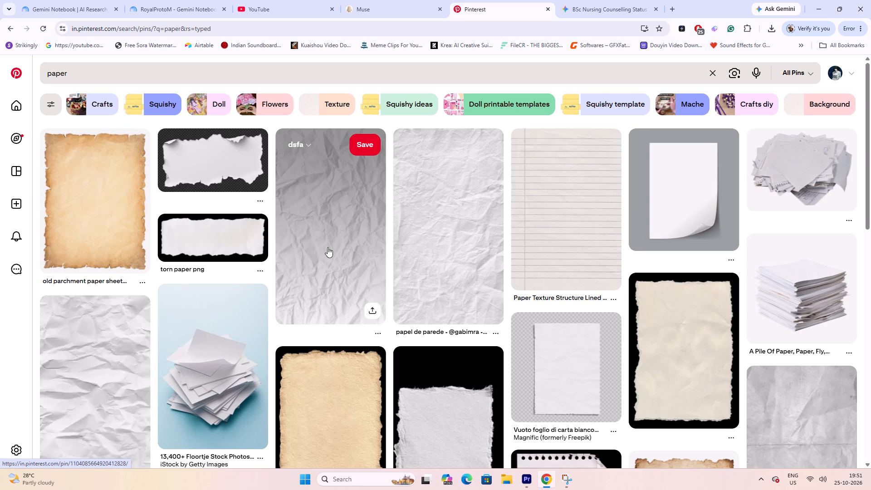
Open the crumpled white paper pin "Textura de papel" and browse its related paper backgrounds.
click(83, 361)
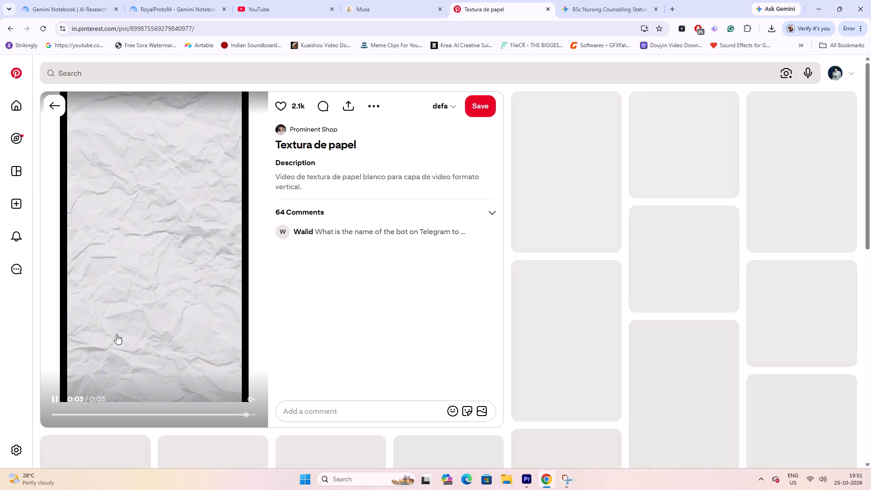
scroll(183, 291, down, 5)
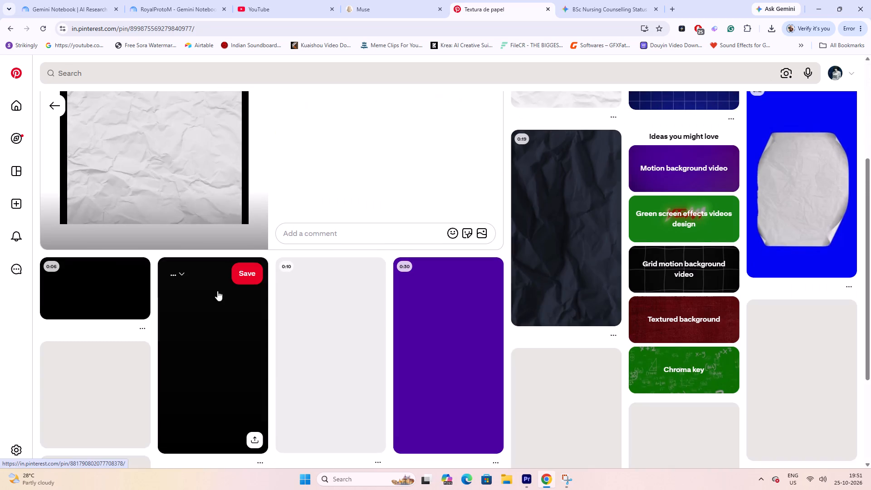
scroll(491, 256, up, 4)
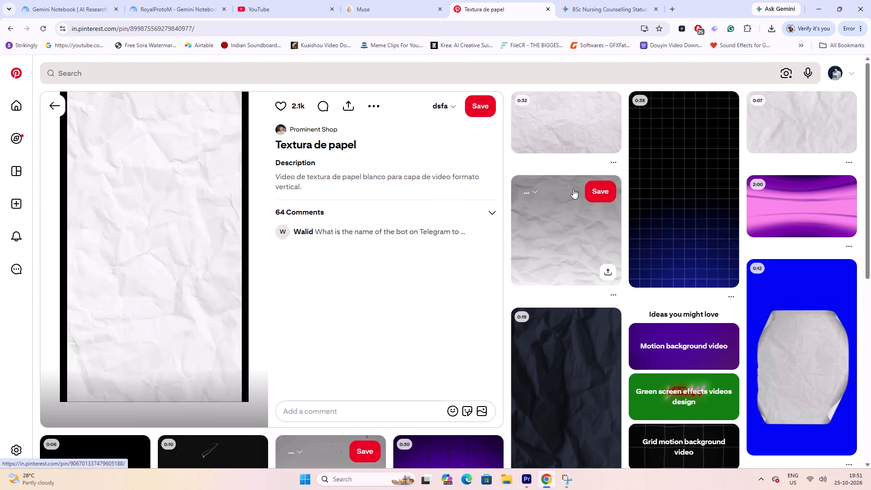
scroll(557, 221, down, 2)
scroll(558, 231, up, 2)
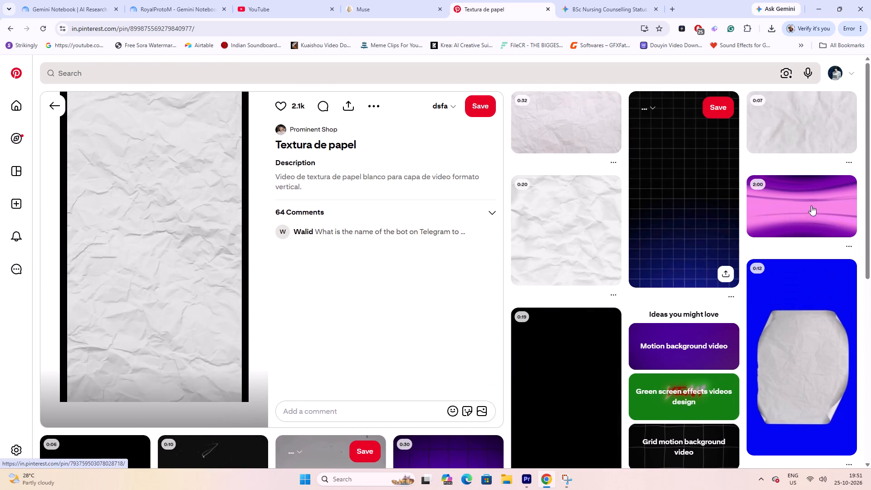
scroll(555, 230, down, 4)
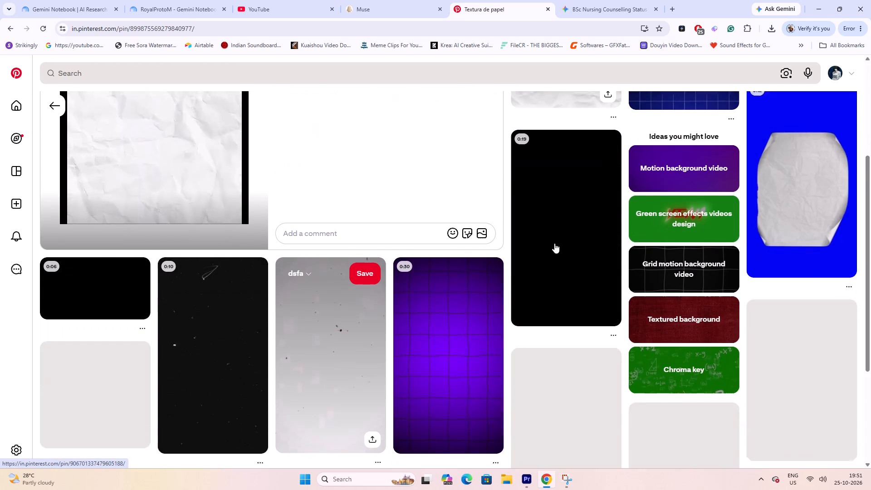
scroll(541, 254, down, 4)
scroll(346, 279, up, 3)
scroll(405, 319, up, 5)
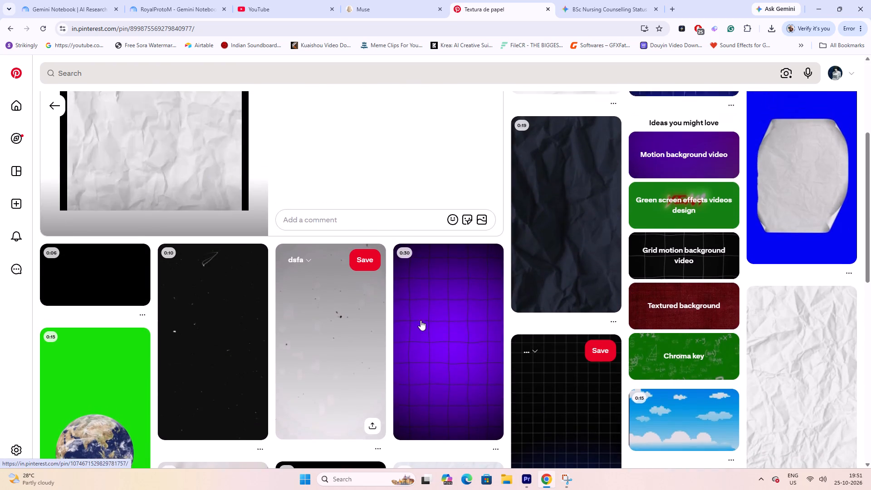
Preview the "moving crumpled paper editing overlay!" video with its sound, then open the related 15-second crumpled paper video.
click(581, 234)
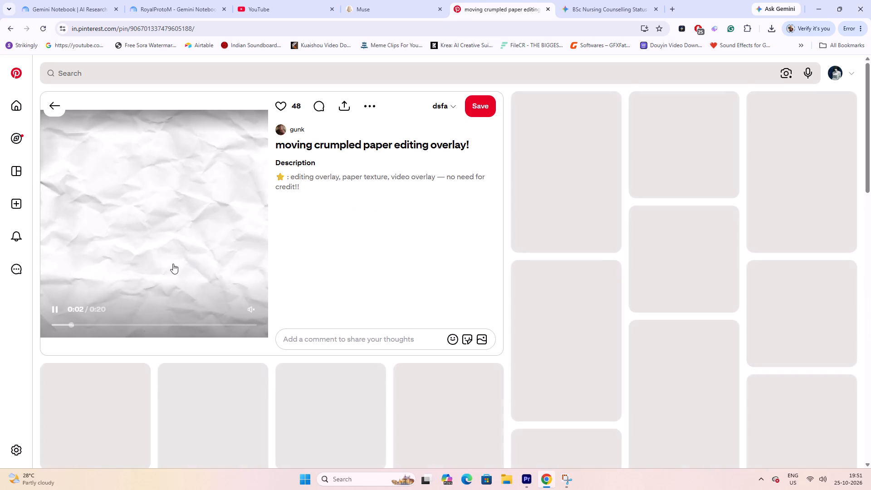
click(251, 310)
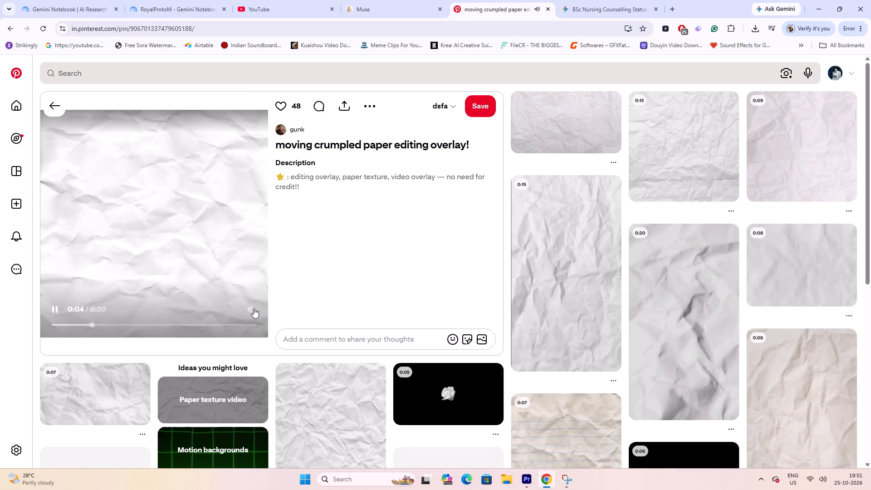
click(249, 309)
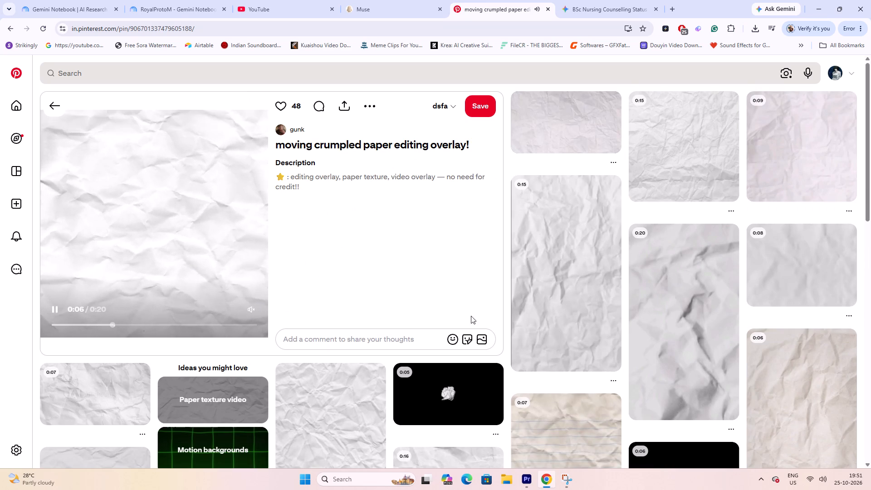
click(549, 309)
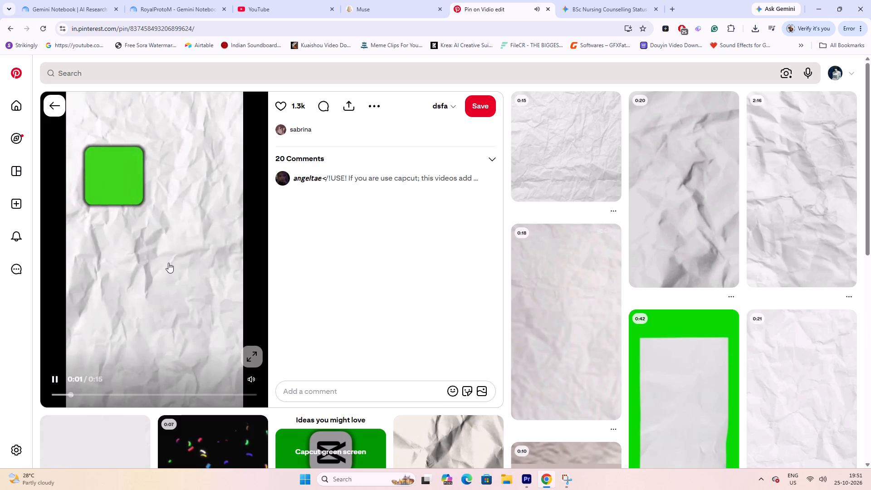
Open the related 20-second "Paper Transition" video, pause it and copy the pin's link.
click(661, 199)
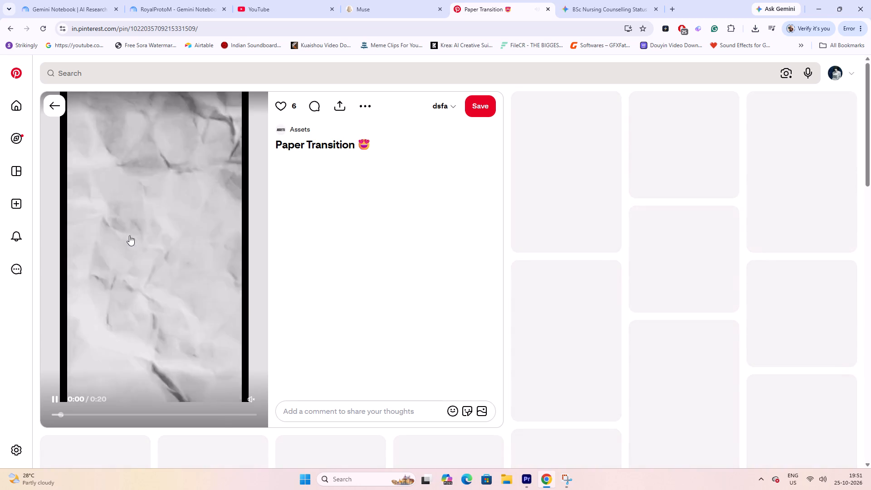
click(133, 237)
click(364, 102)
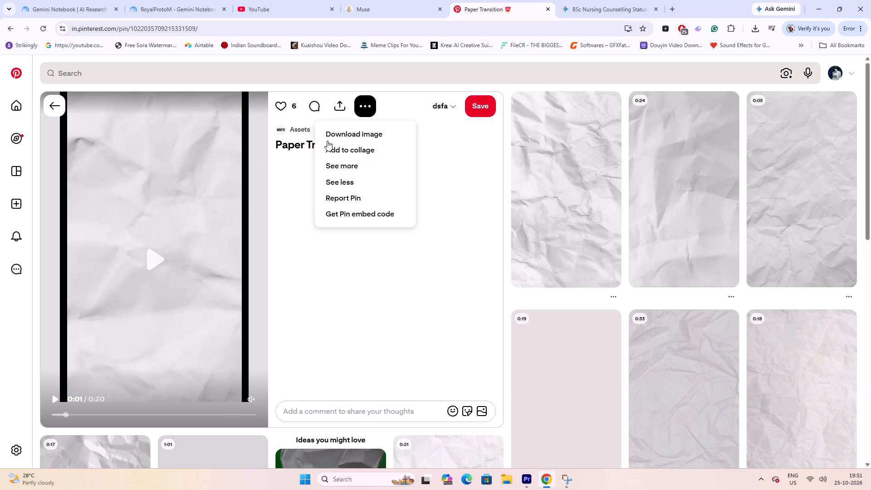
click(339, 102)
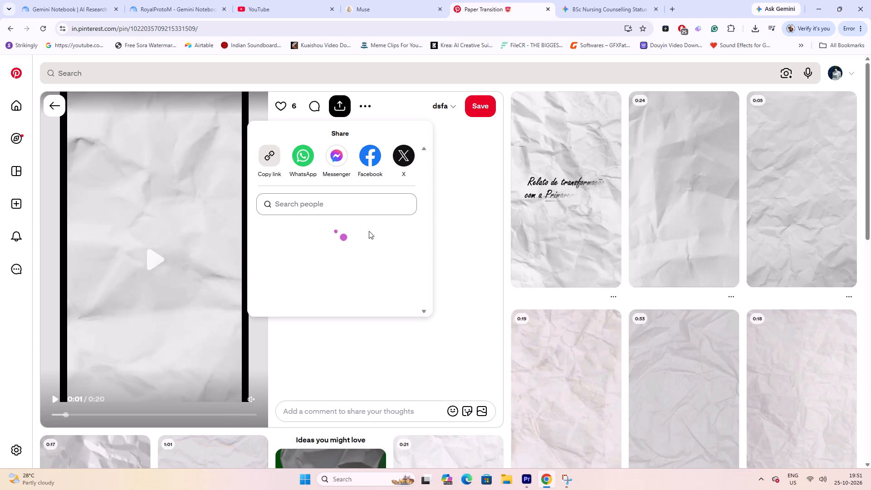
click(270, 155)
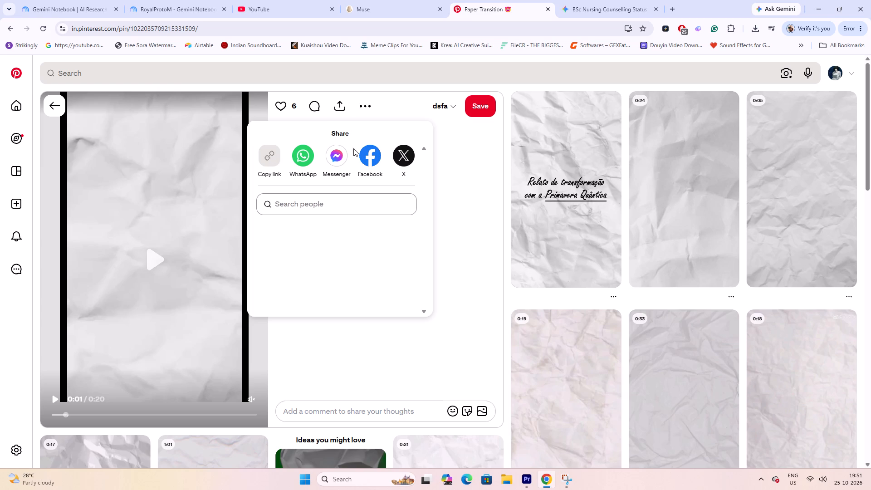
Dismiss the pin's share options and close the Gemini tab about nursing counselling.
drag(473, 138, 475, 131)
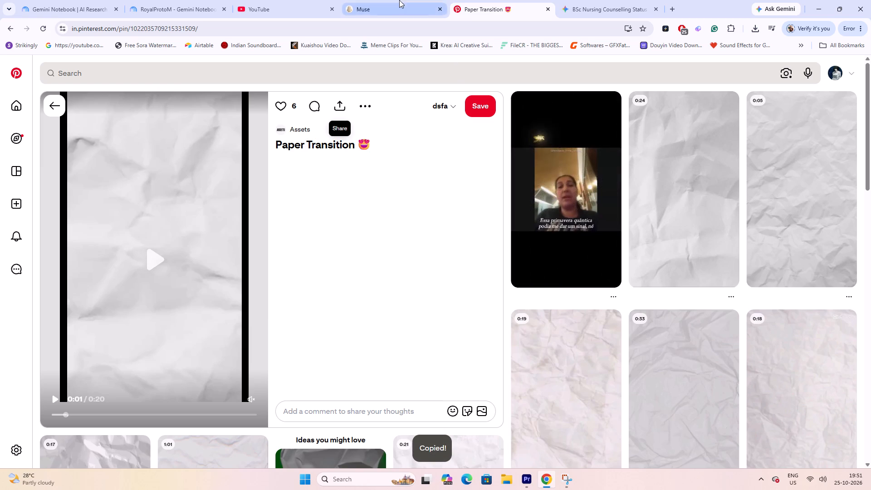
click(621, 0)
click(658, 8)
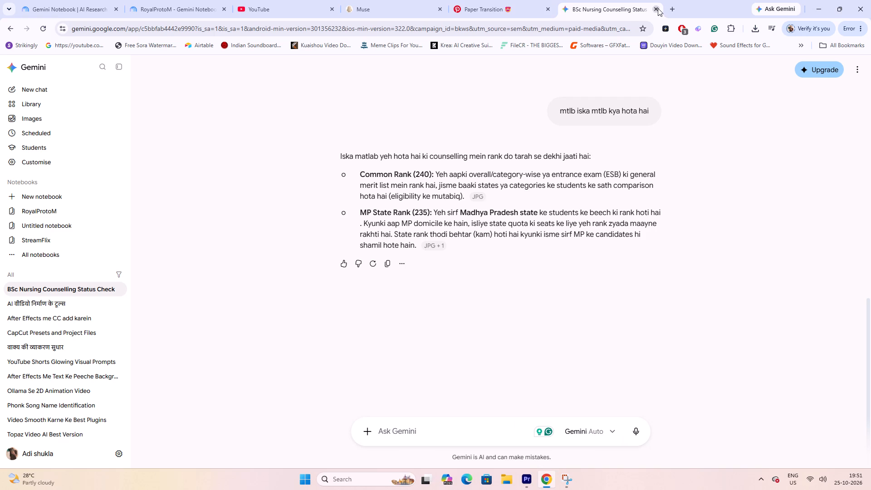
Search Google for "pintrest video dawnloder" in a new tab and open the KlickPin downloader site.
drag(553, 8, 560, 8)
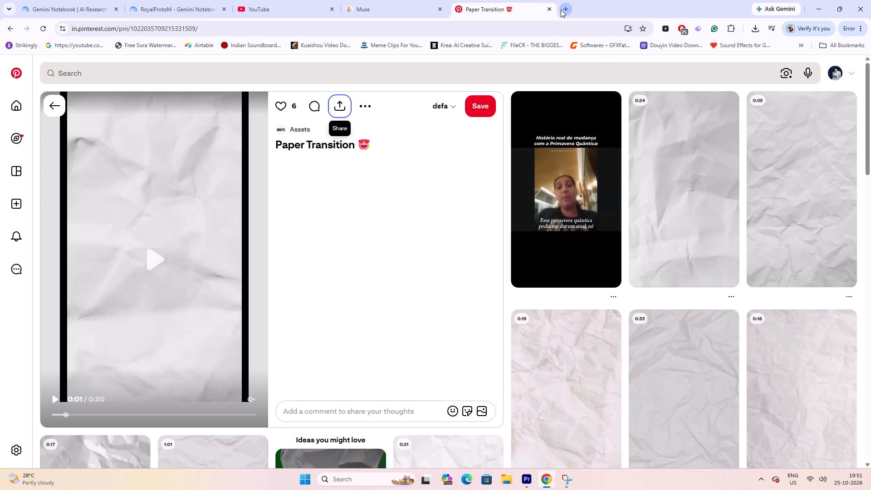
click(566, 10)
click(557, 35)
click(553, 31)
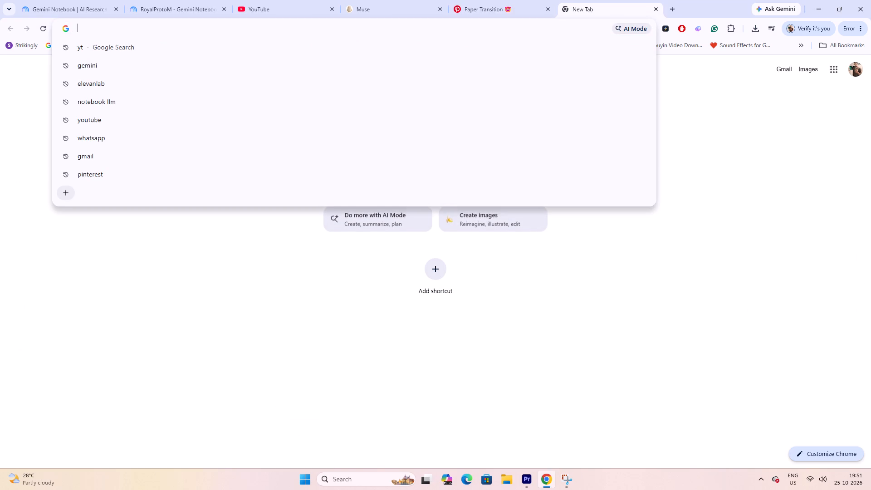
text(pintrest video dawnloder)
key(Return)
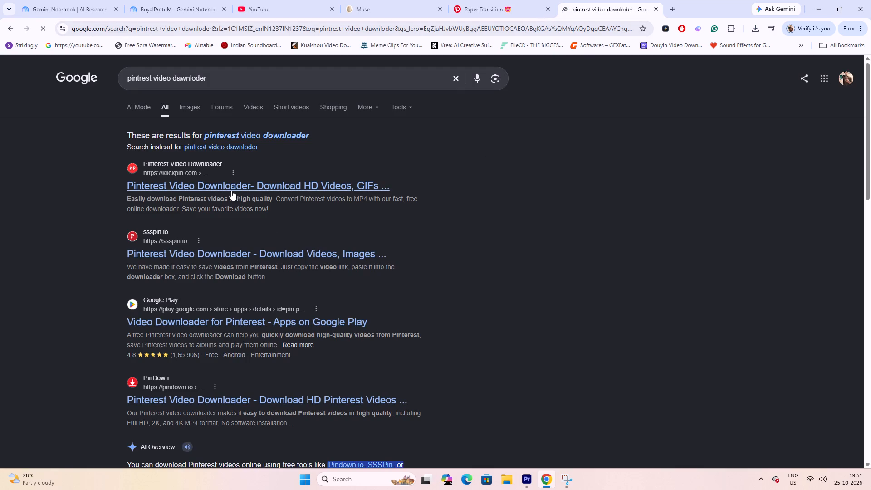
click(151, 181)
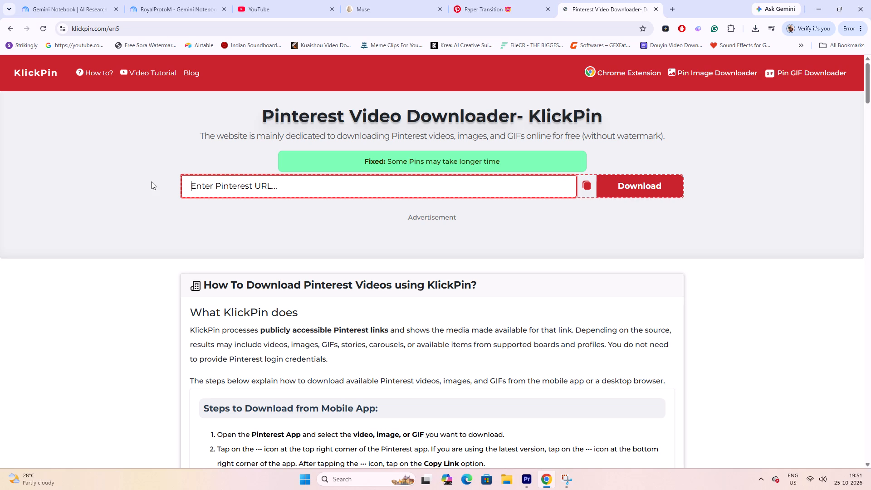
Submit the copied pin link to KlickPin, download the video and save it to the Downloads folder under its suggested name.
click(291, 186)
key(ctrl+v)
click(648, 182)
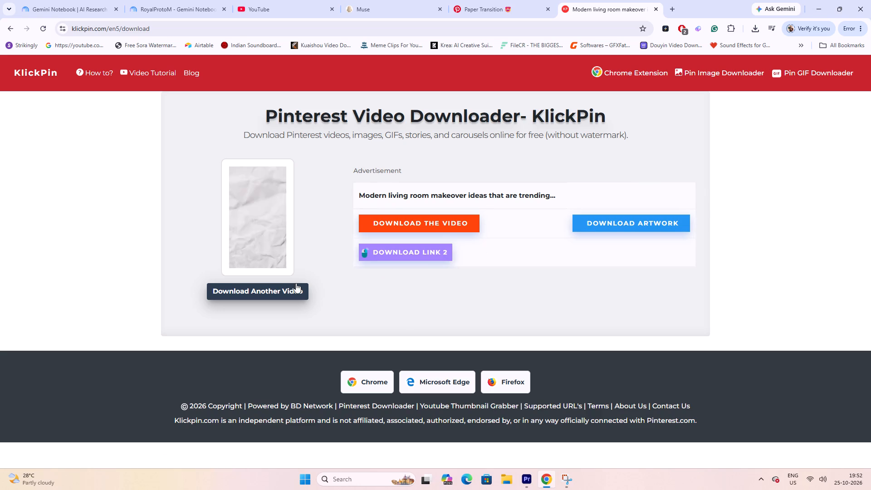
click(433, 228)
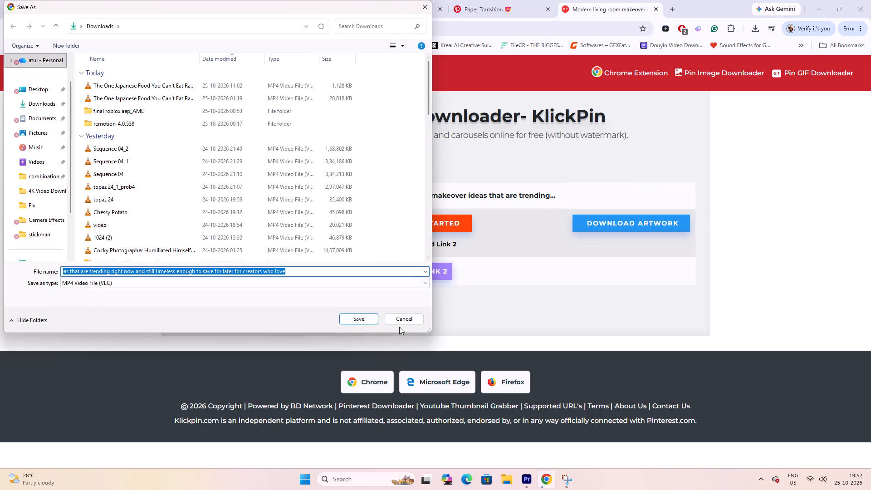
click(348, 321)
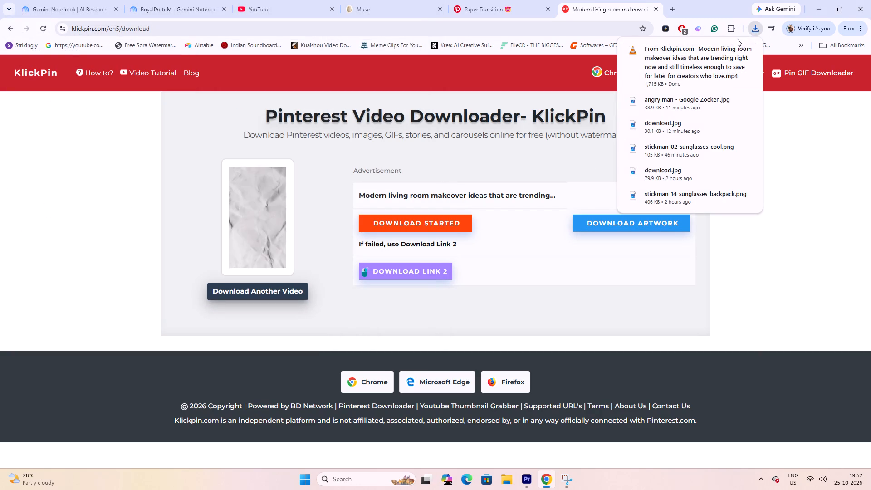
Bring the downloaded paper video into the Premiere Pro timeline on V3, starting right where the opening images end.
drag(691, 68, 528, 482)
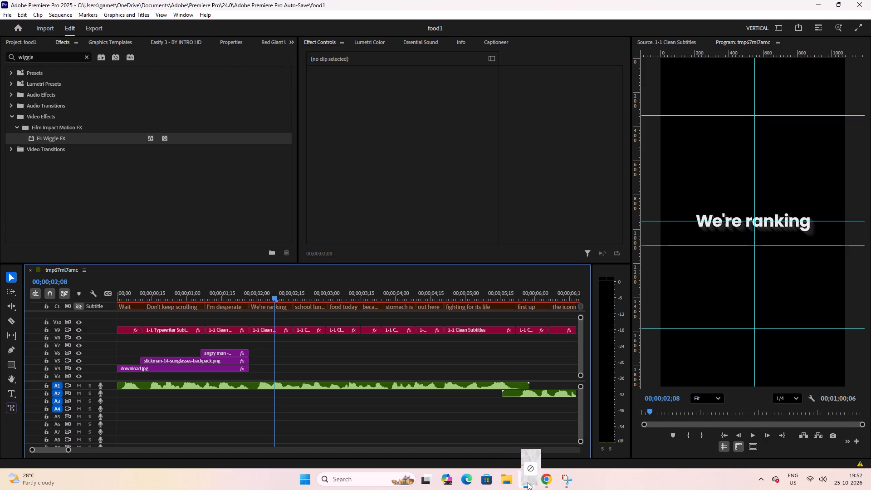
drag(528, 482, 247, 374)
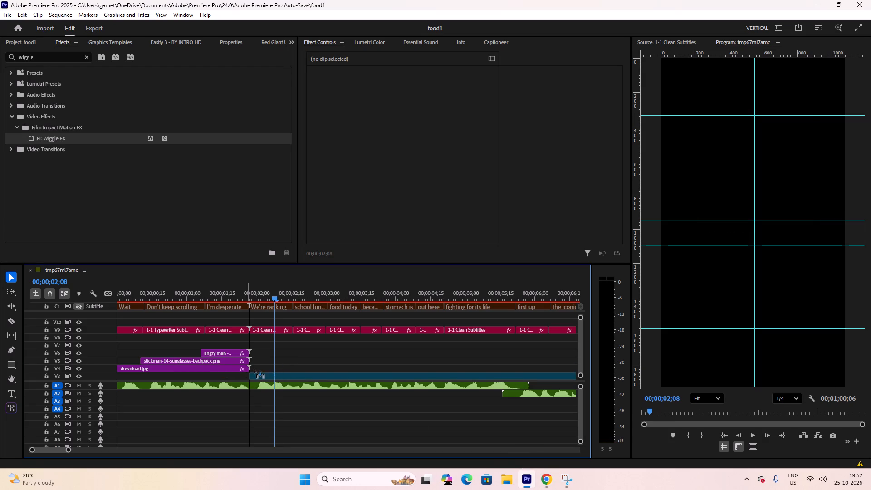
drag(263, 293, 257, 294)
key(space)
key(space)
Scale the paper video clip on V3 to 165 so it fills the vertical frame.
click(313, 376)
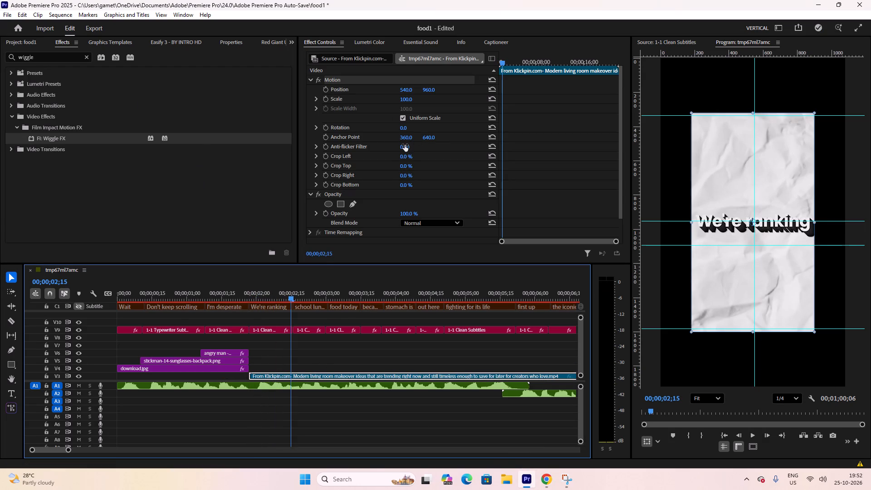
click(405, 94)
drag(406, 101, 429, 103)
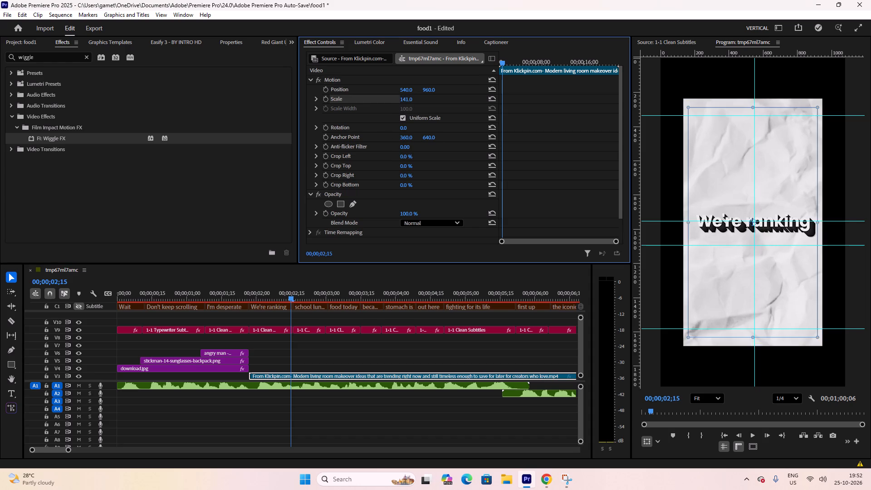
drag(429, 103, 448, 106)
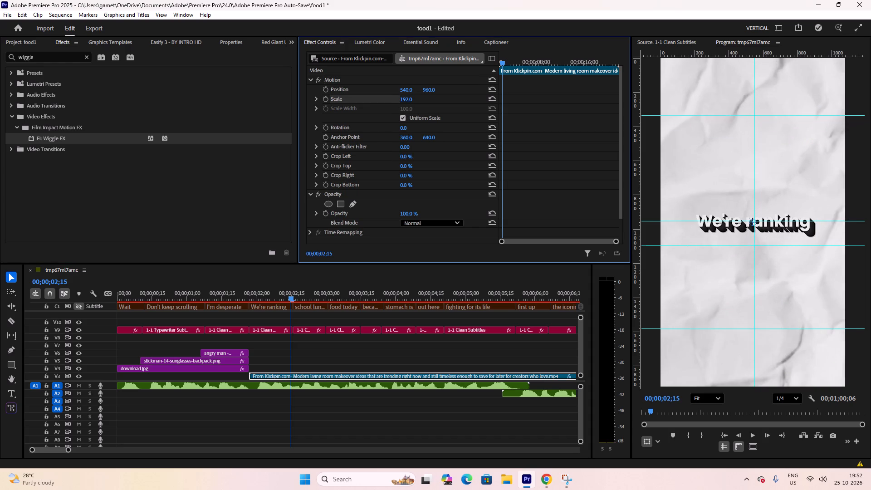
drag(448, 106, 440, 101)
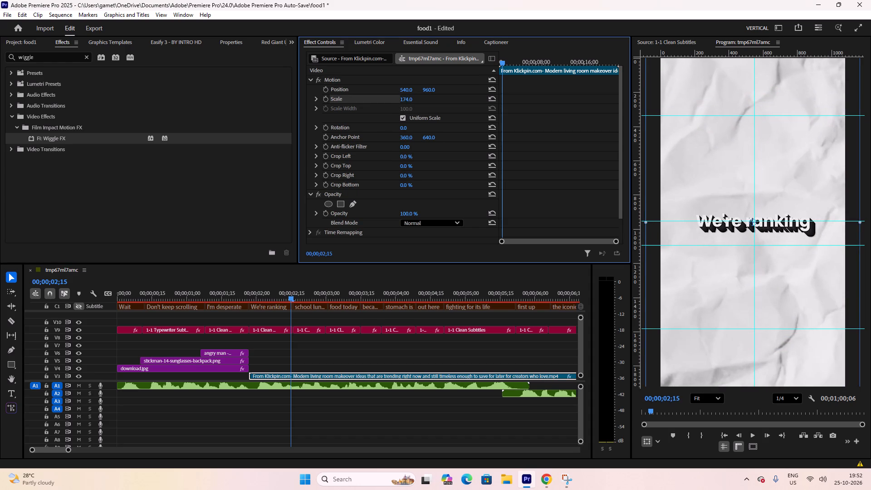
drag(440, 101, 435, 100)
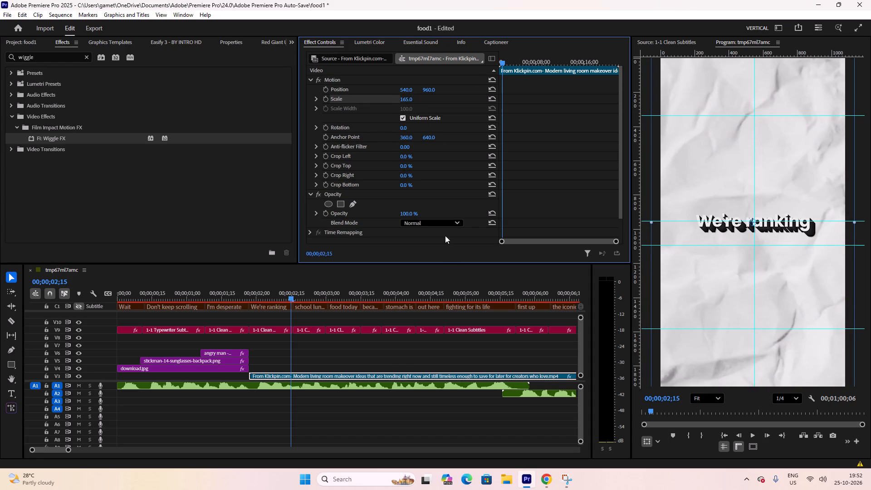
click(306, 357)
Play the transition from the opening images into the paper background, checking it through the "because my" caption.
drag(269, 291, 266, 291)
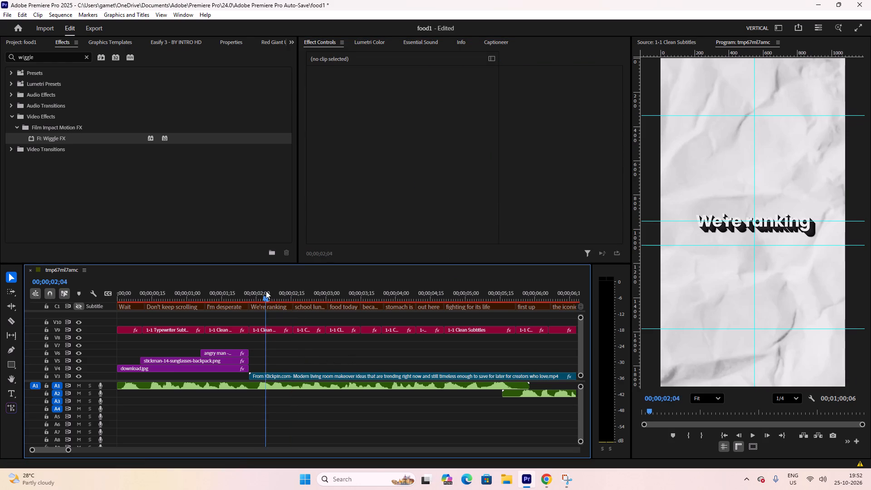
drag(266, 291, 243, 291)
key(space)
key(space)
key(space)
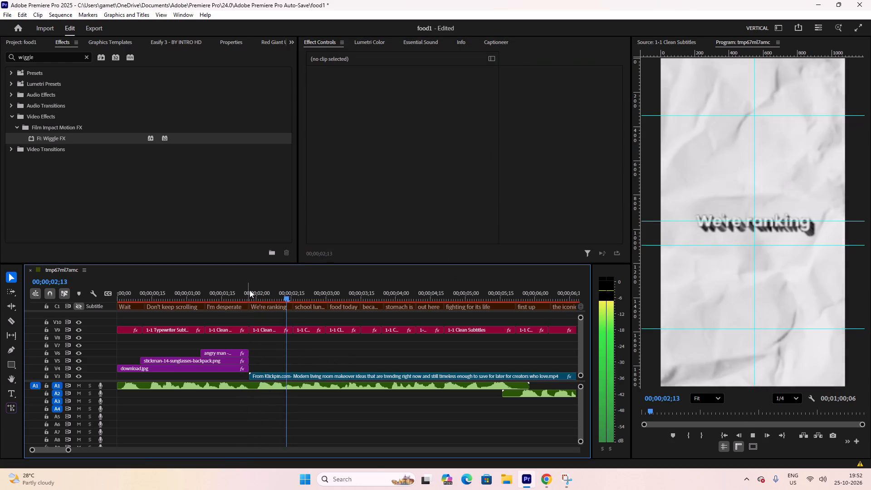
key(space)
key(space)
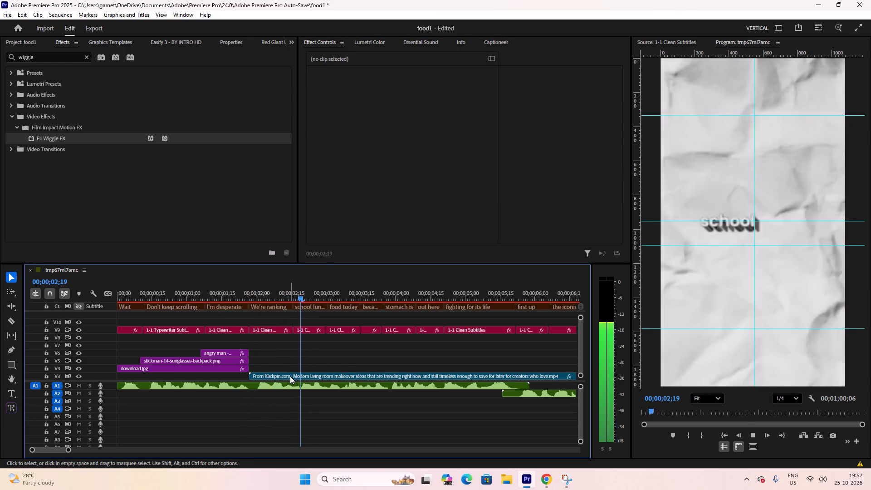
key(space)
key(space)
key(space)
key(space)
key(space)
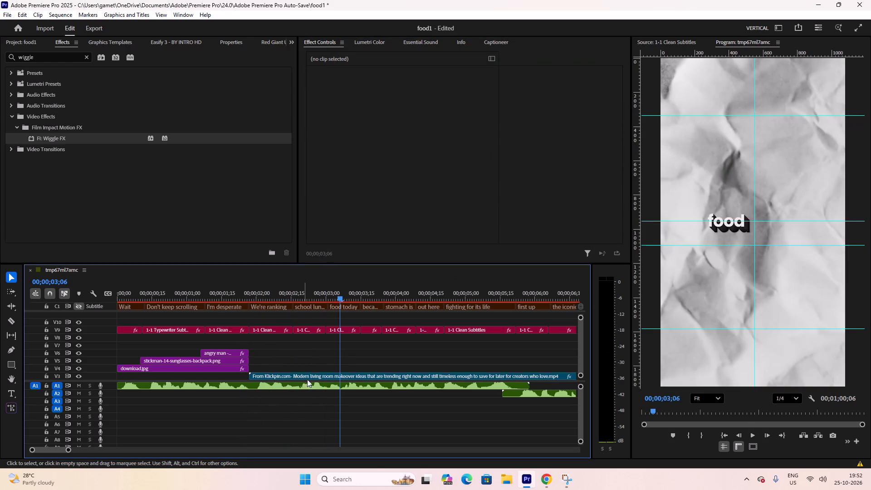
key(space)
key(space)
key(space)
key(space)
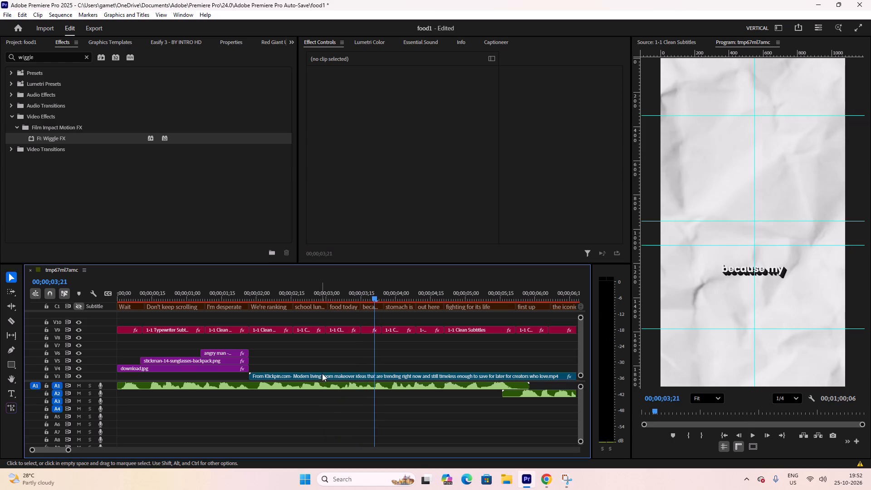
Replay the sequence from the "Don't keep scrolling" caption through "because my" to check the images, paper background and captions.
drag(318, 285, 186, 276)
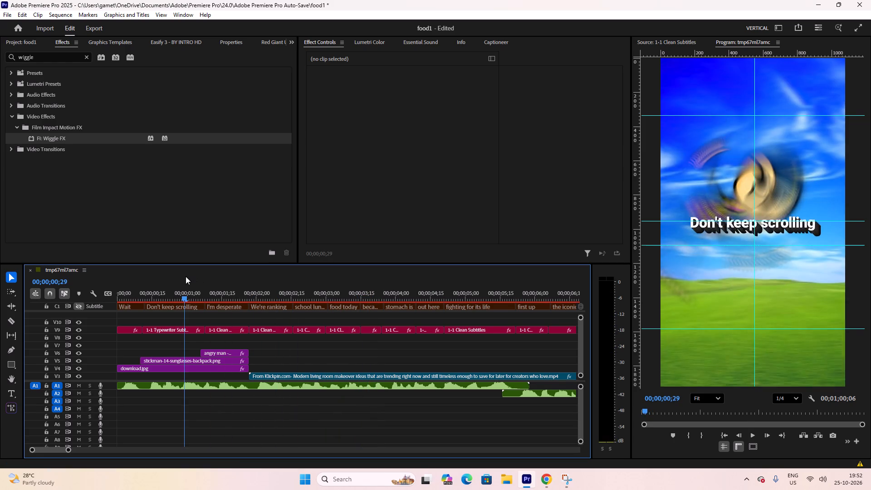
key(space)
key(space)
key(space)
key(space)
key(space)
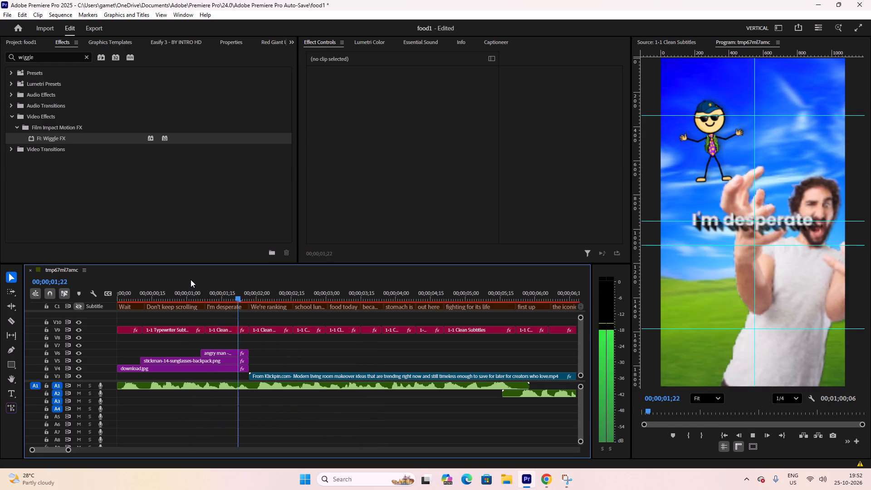
key(space)
key(space)
key(space)
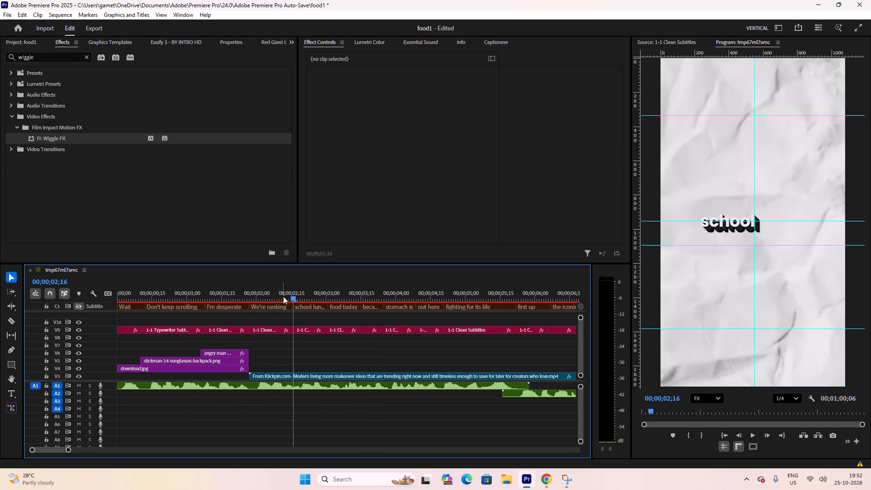
key(space)
key(space)
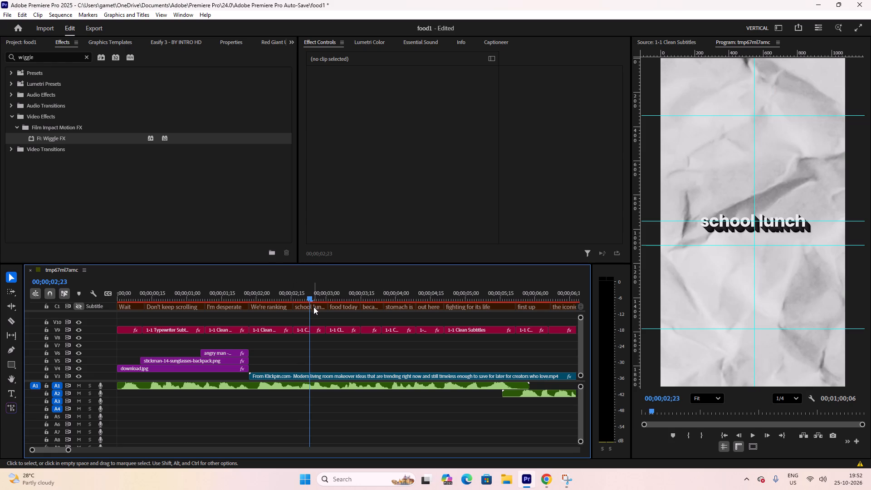
key(space)
key(space)
key(space)
key(space)
key(space)
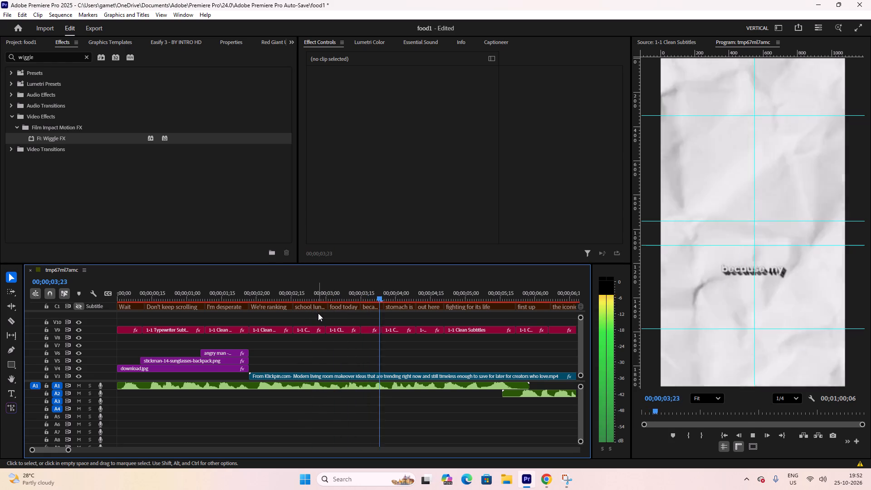
key(space)
Review the captions over the paper background from "We're ranking" to "because" against the voice-over.
drag(308, 292, 263, 289)
ctrl+scroll(303, 355, up, 4)
ctrl+scroll(304, 355, down, 3)
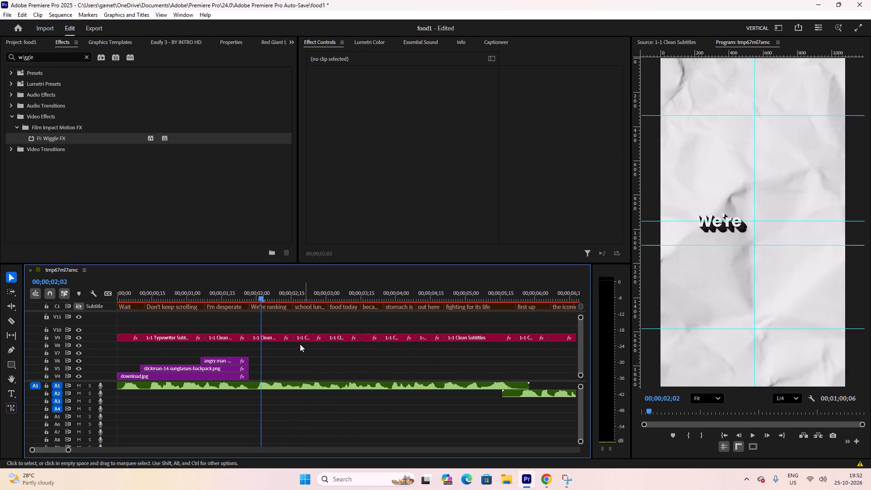
key(space)
key(space)
drag(259, 292, 341, 307)
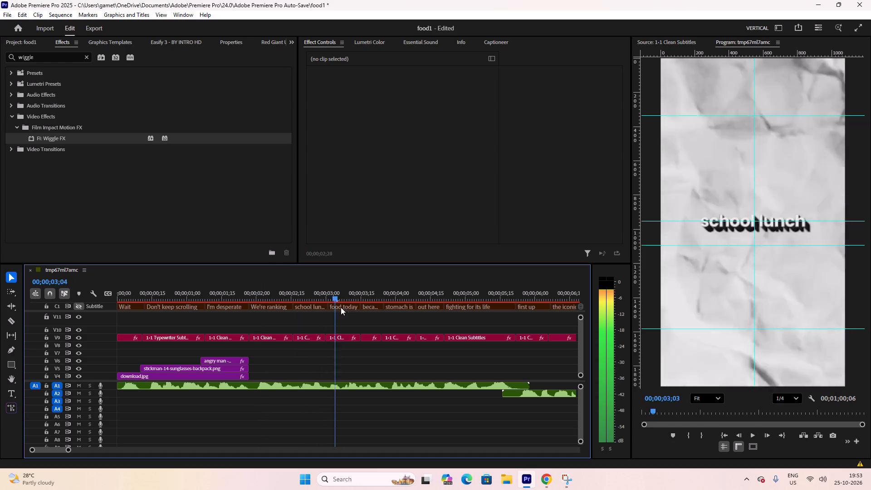
drag(341, 307, 364, 308)
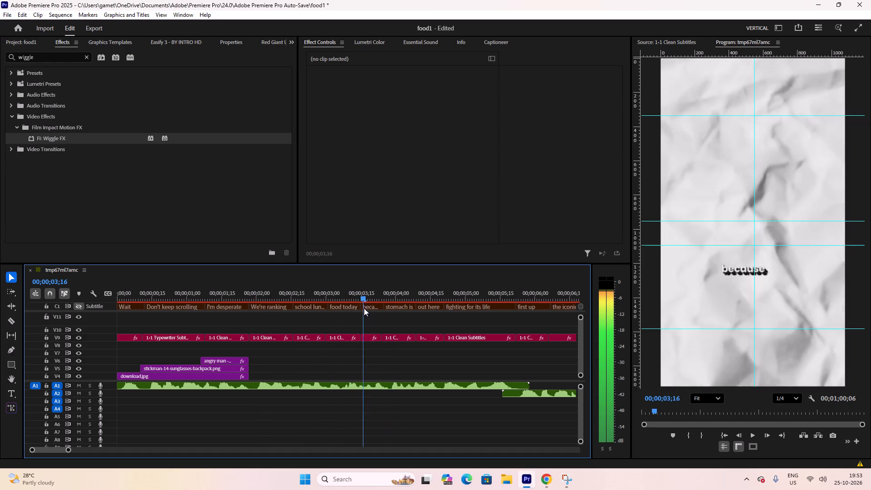
drag(364, 308, 339, 307)
Select the captions from "We're ranking" to "food today" together and examine which properties they share.
drag(345, 320, 308, 342)
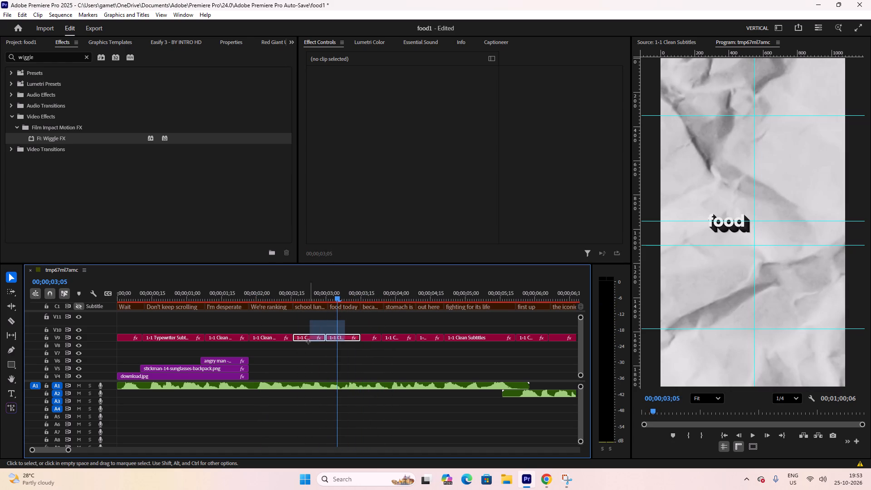
drag(308, 342, 287, 350)
click(313, 293)
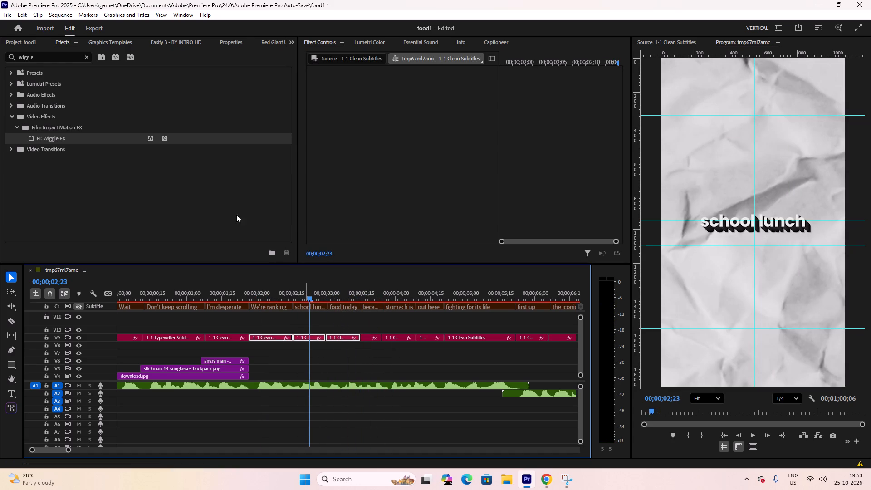
click(95, 40)
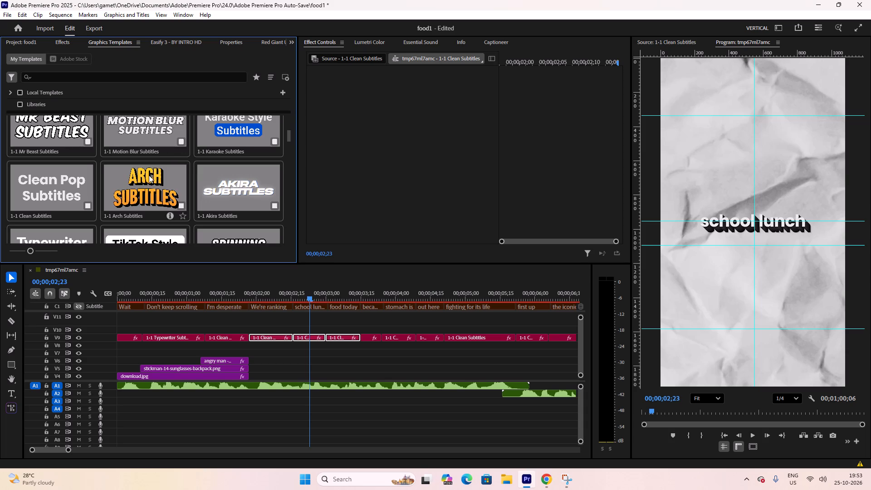
scroll(156, 162, up, 4)
click(233, 43)
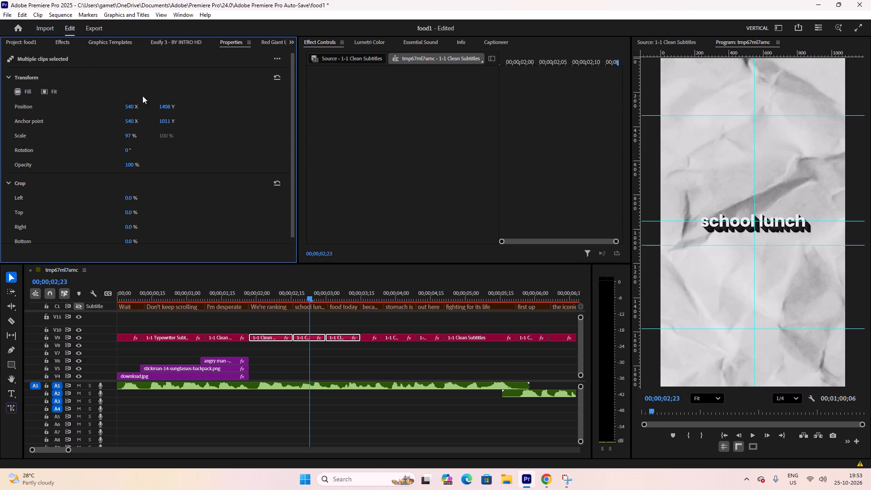
scroll(232, 181, down, 6)
scroll(232, 184, up, 6)
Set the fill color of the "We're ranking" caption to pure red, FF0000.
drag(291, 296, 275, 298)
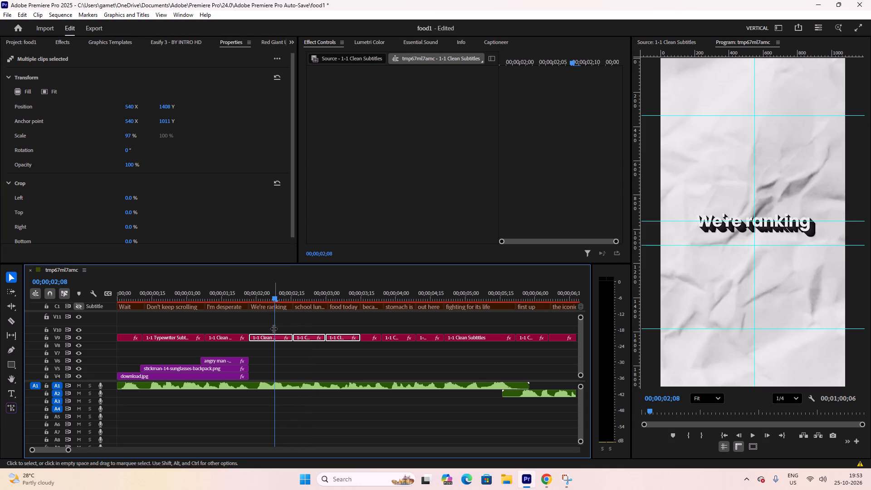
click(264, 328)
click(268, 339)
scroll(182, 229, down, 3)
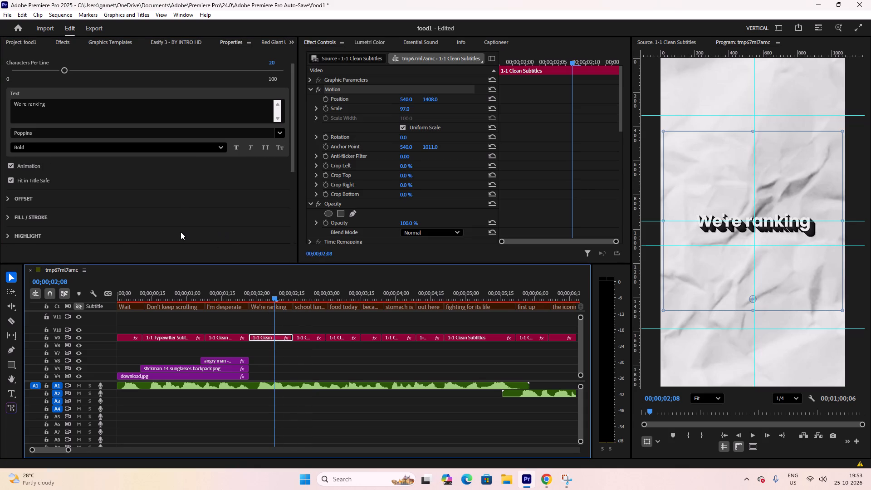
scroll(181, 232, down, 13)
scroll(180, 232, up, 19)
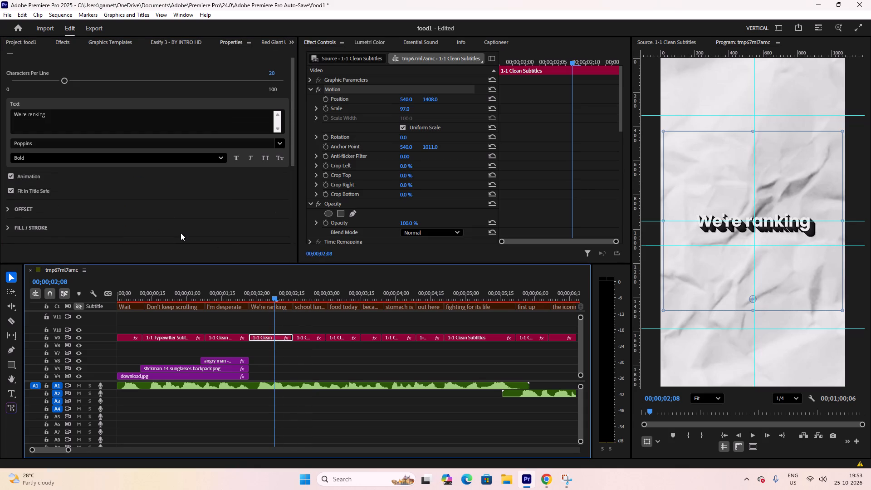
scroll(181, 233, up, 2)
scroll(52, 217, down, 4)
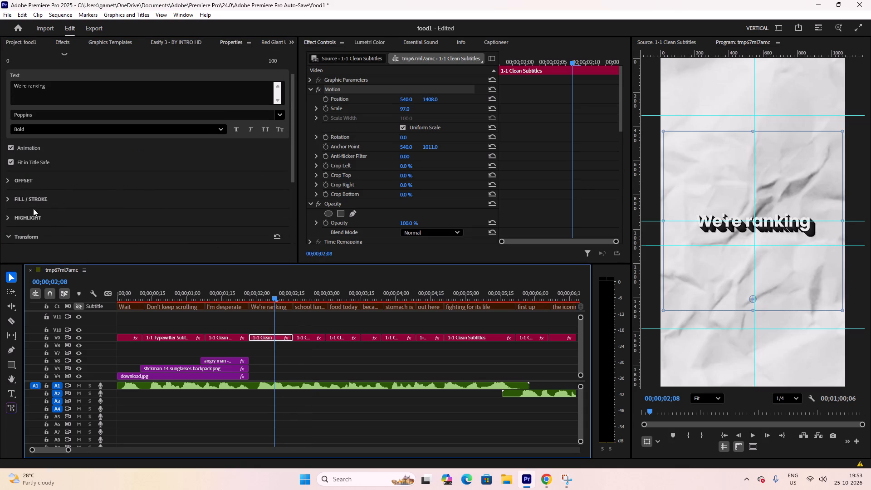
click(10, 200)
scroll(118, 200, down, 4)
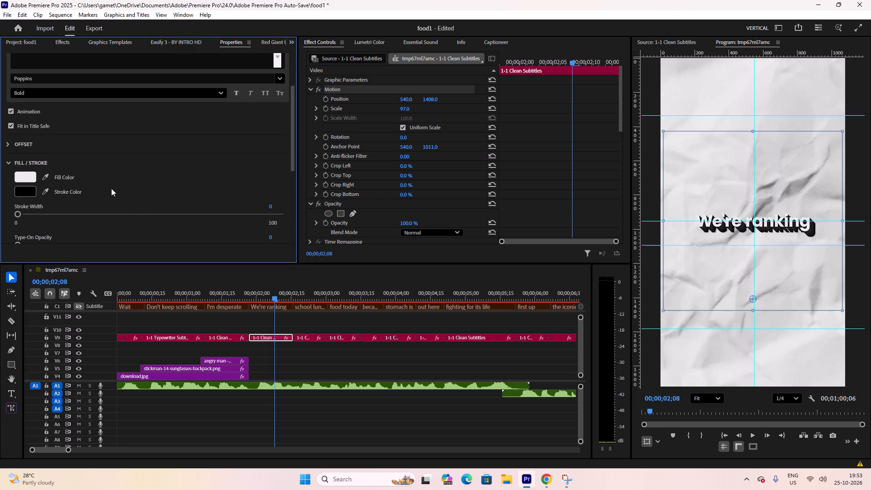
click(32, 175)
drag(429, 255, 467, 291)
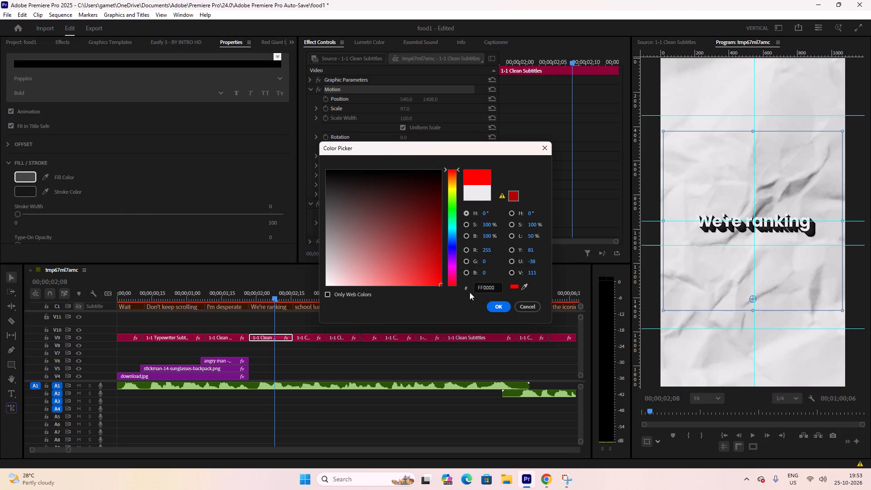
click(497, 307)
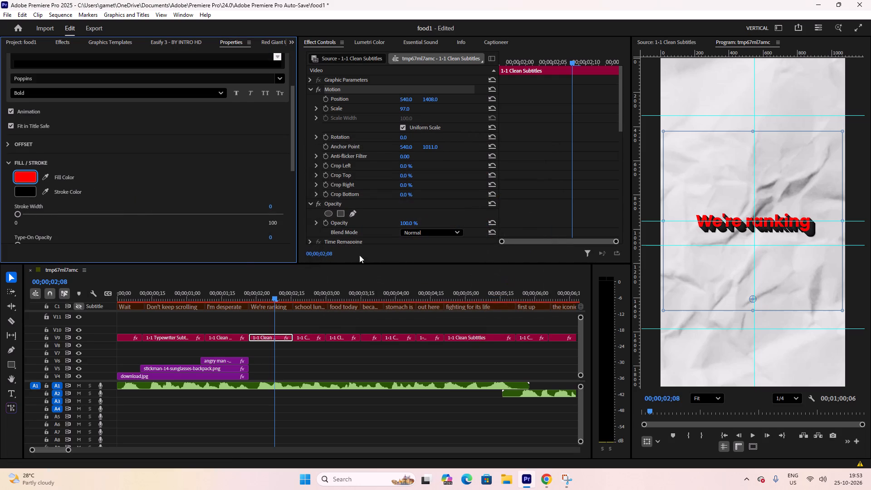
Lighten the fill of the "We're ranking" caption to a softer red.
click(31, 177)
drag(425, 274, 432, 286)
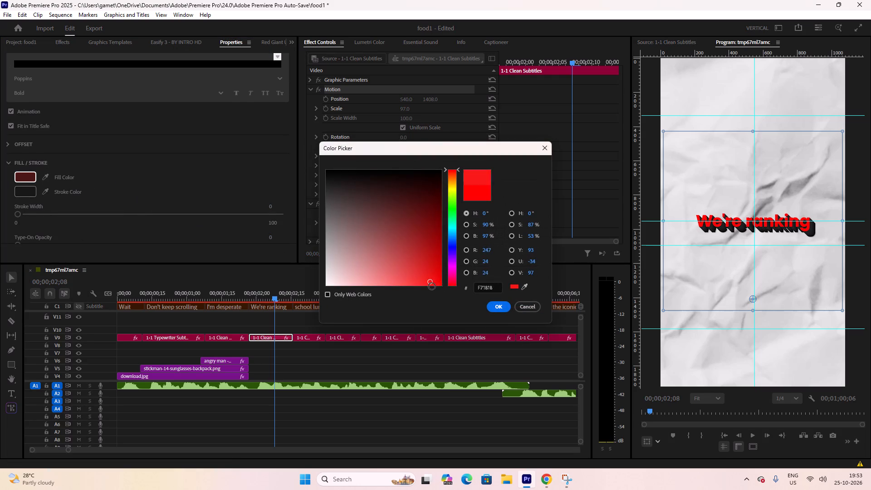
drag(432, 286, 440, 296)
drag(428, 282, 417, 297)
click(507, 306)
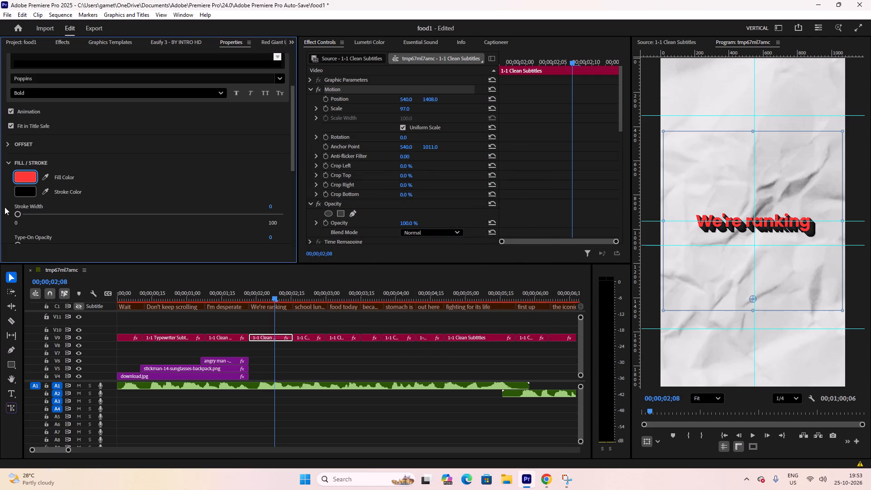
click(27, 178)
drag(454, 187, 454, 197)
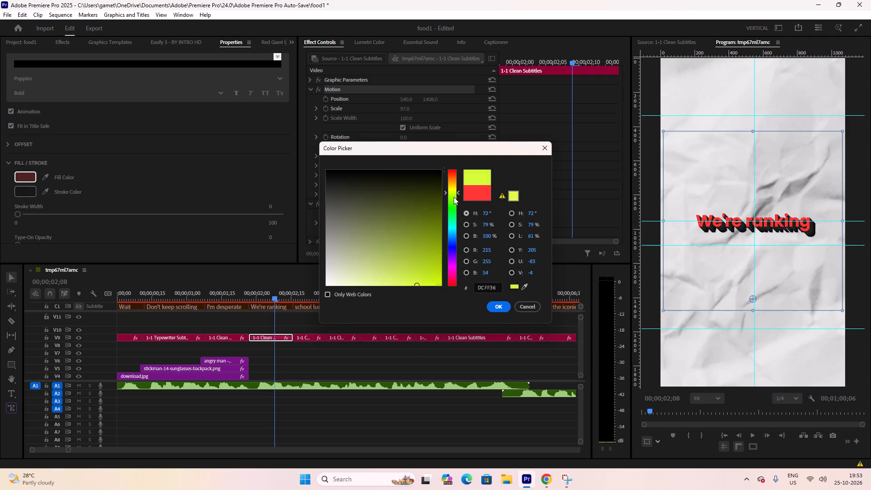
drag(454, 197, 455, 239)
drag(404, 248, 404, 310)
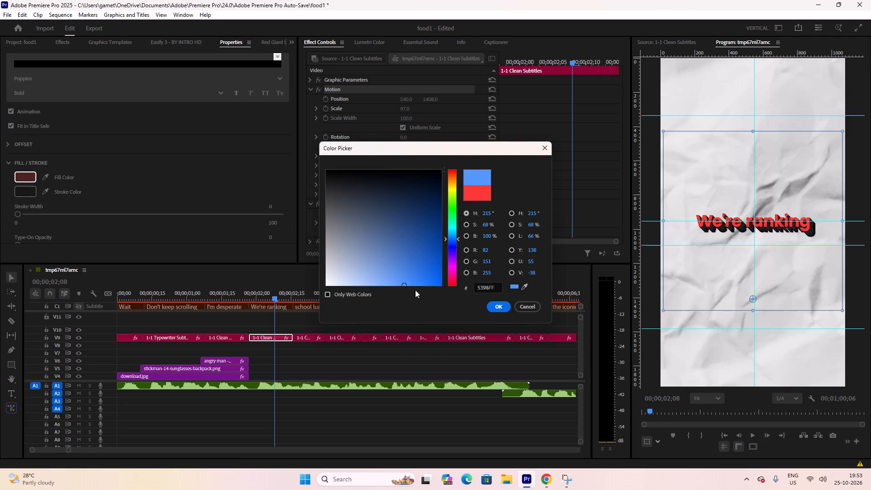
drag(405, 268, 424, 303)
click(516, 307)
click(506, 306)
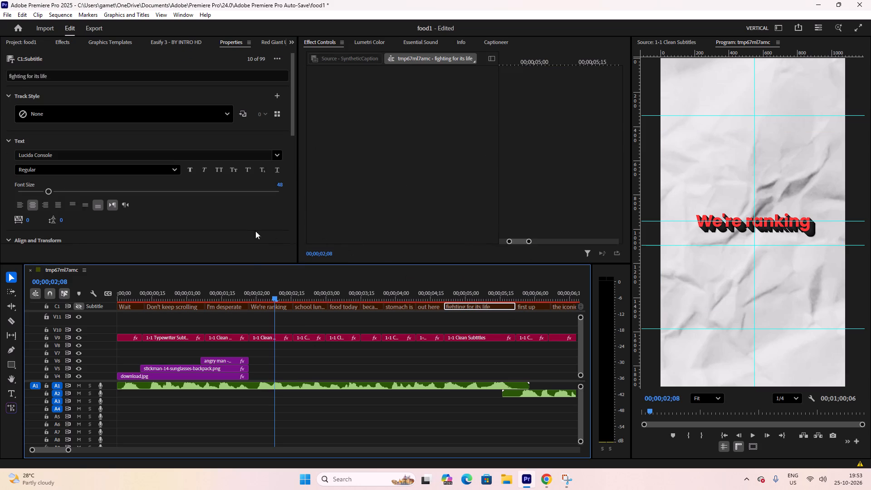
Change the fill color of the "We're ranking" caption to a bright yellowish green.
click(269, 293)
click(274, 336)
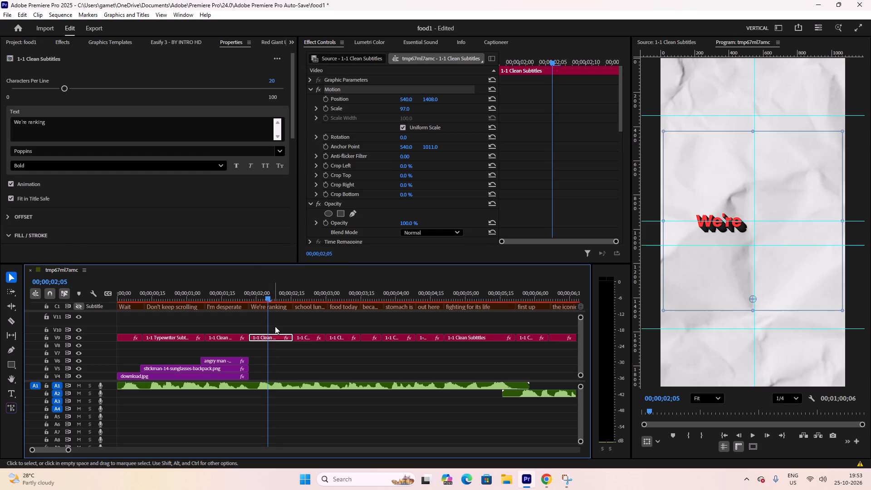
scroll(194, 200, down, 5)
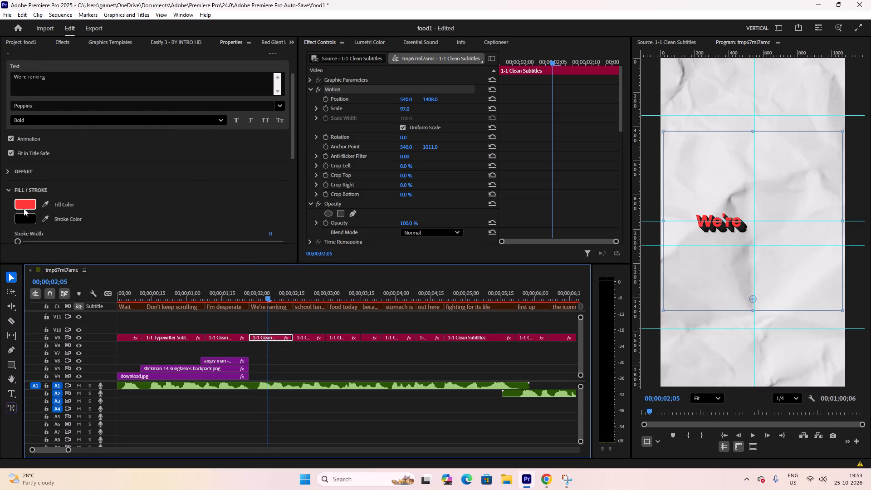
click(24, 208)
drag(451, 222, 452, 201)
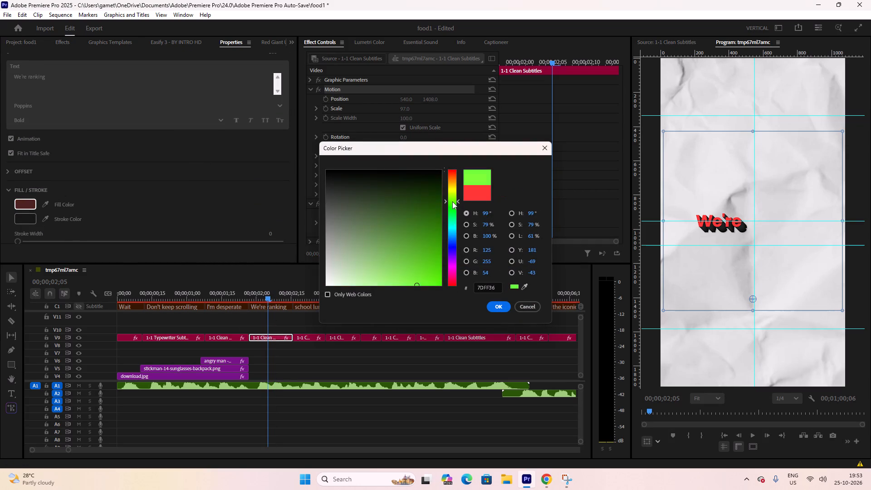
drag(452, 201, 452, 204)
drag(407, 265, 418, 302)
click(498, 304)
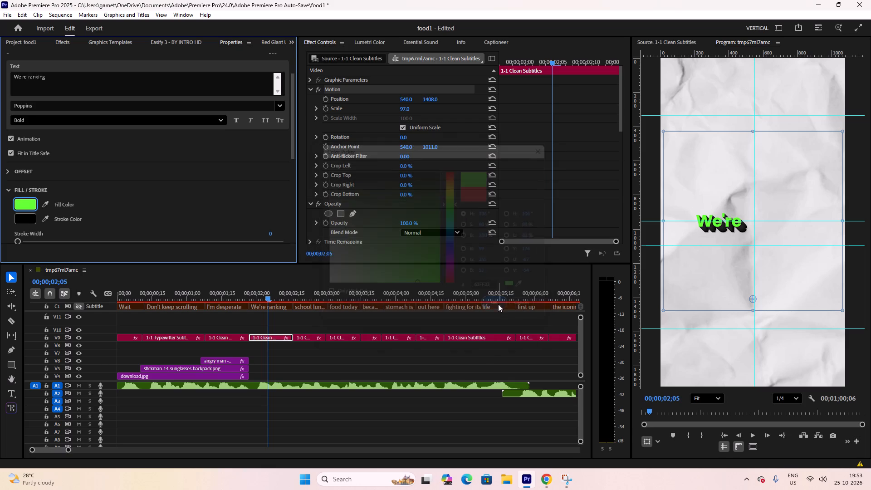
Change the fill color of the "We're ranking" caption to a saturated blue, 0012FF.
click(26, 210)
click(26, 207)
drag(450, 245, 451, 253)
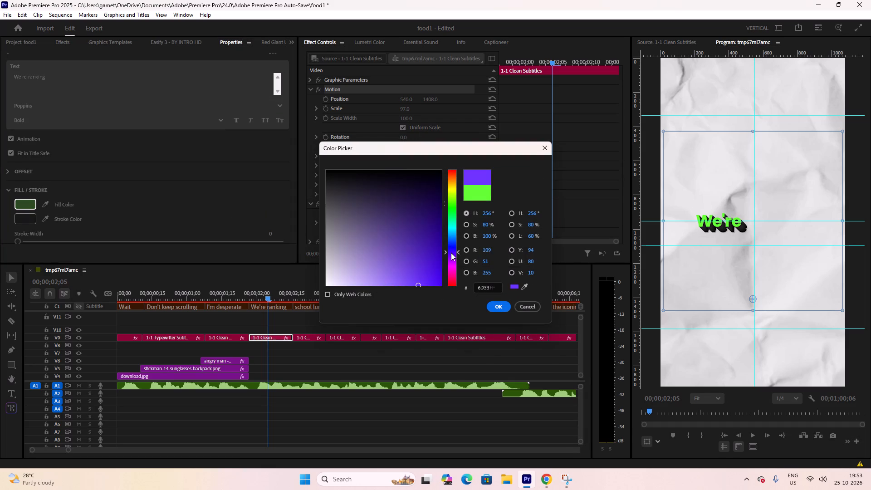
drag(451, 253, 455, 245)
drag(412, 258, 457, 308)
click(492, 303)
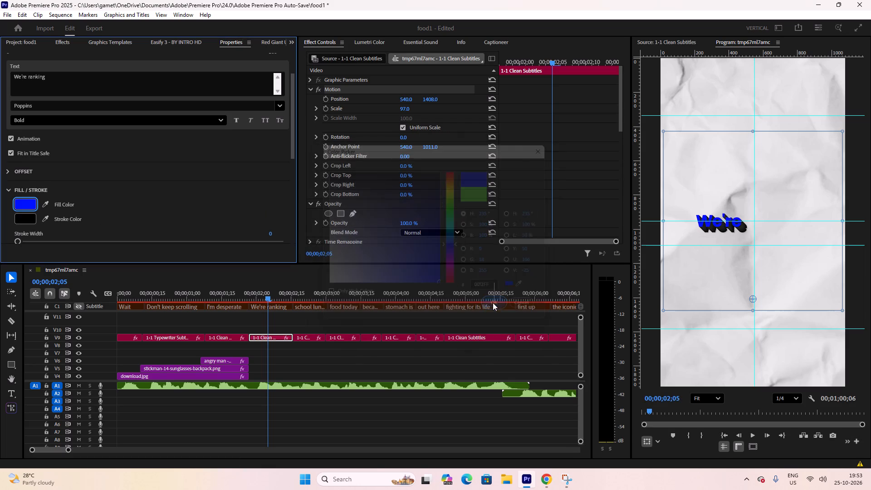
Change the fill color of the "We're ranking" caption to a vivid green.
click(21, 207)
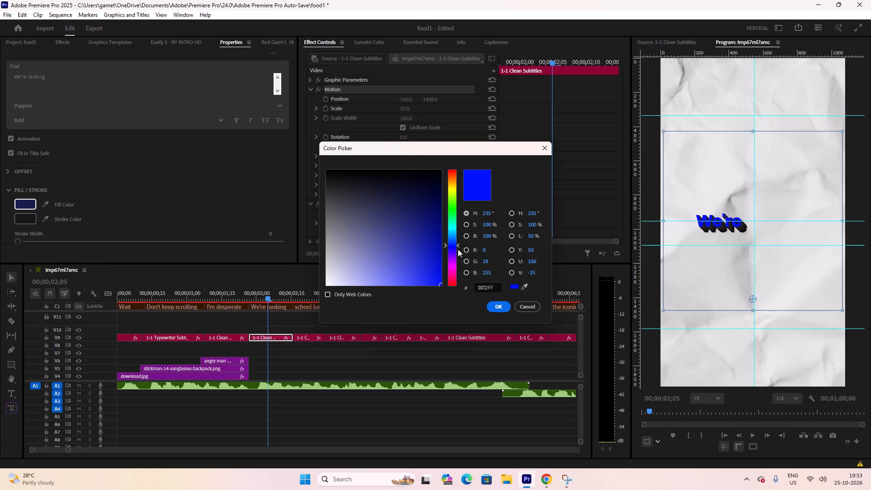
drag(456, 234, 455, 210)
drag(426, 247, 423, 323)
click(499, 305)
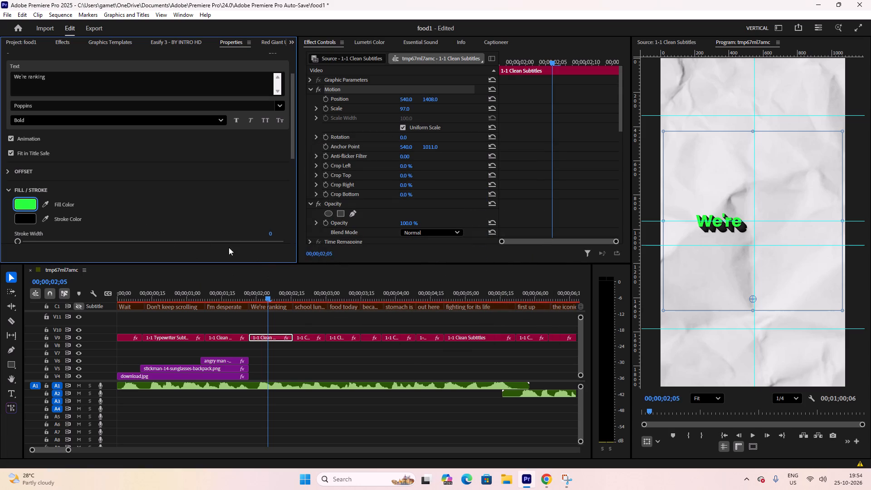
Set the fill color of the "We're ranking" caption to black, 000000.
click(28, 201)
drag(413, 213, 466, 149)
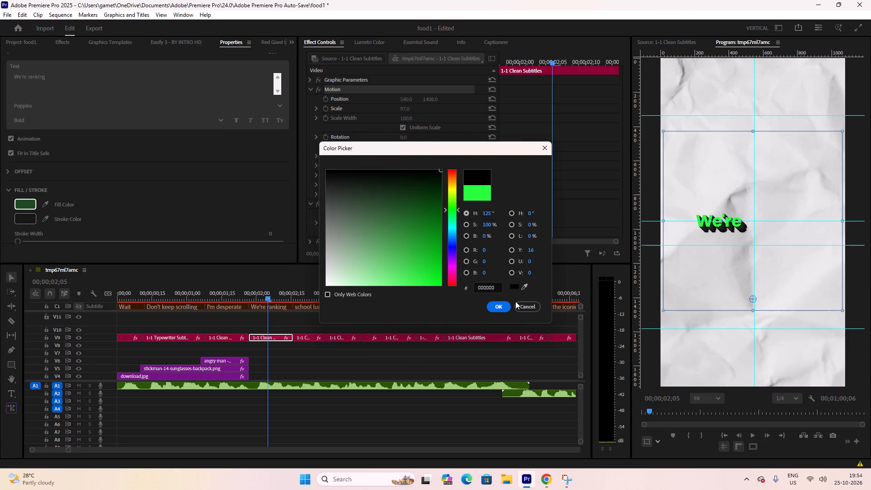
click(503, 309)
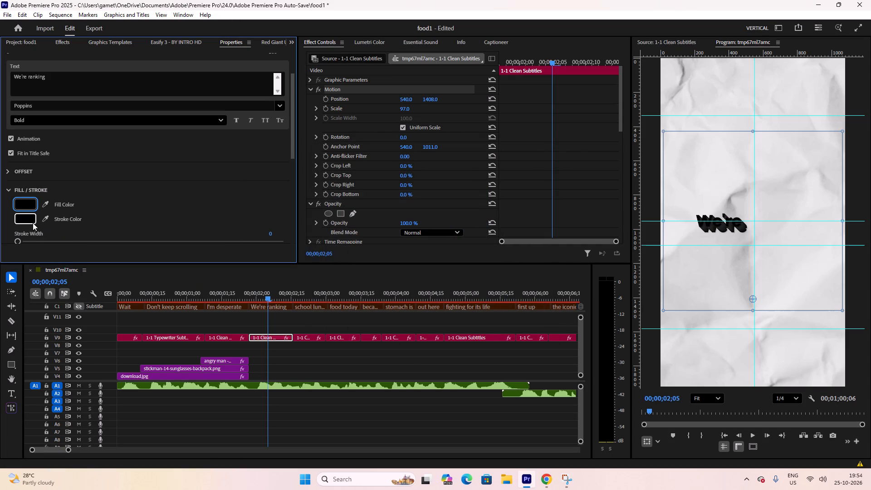
Set the fill color of the "We're ranking" caption to bright red, FF1919.
click(26, 205)
click(450, 225)
drag(424, 246, 428, 274)
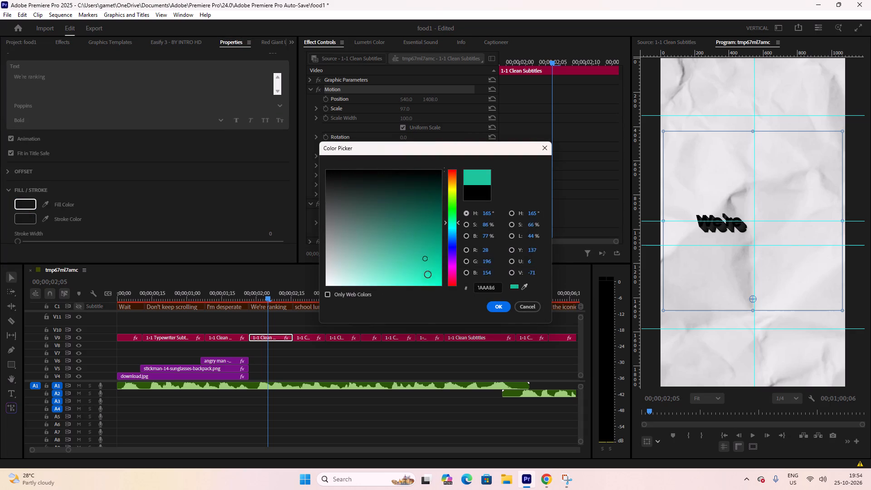
drag(428, 274, 430, 306)
drag(452, 223, 454, 278)
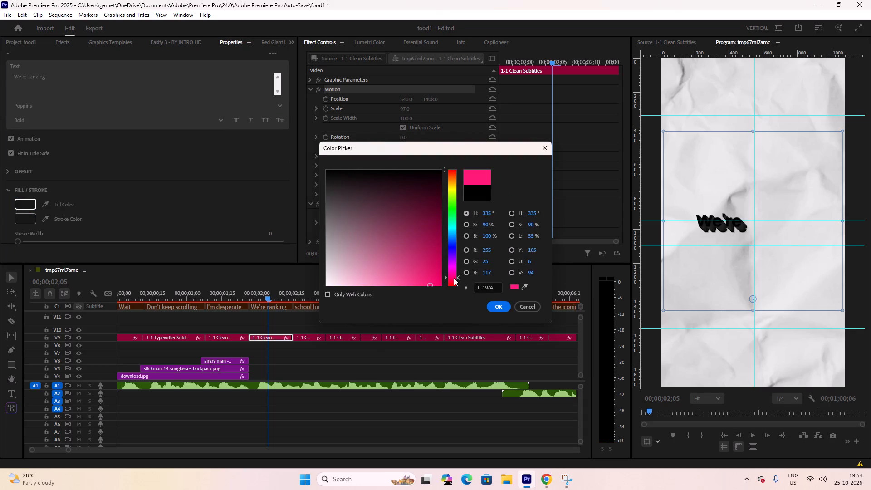
drag(454, 278, 459, 300)
click(504, 302)
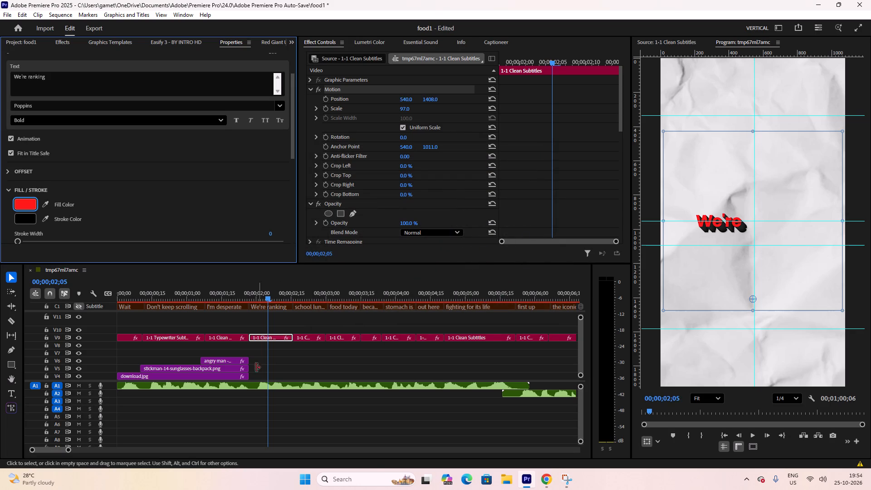
Copy the fill color hex code FF1919 from the "We're ranking" caption for reuse on other captions.
drag(279, 297, 302, 302)
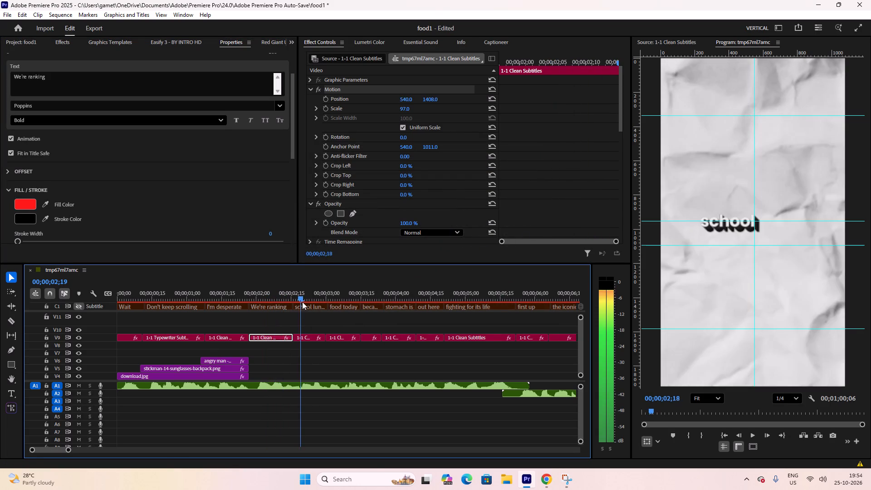
drag(302, 302, 309, 304)
click(312, 334)
drag(301, 288, 285, 288)
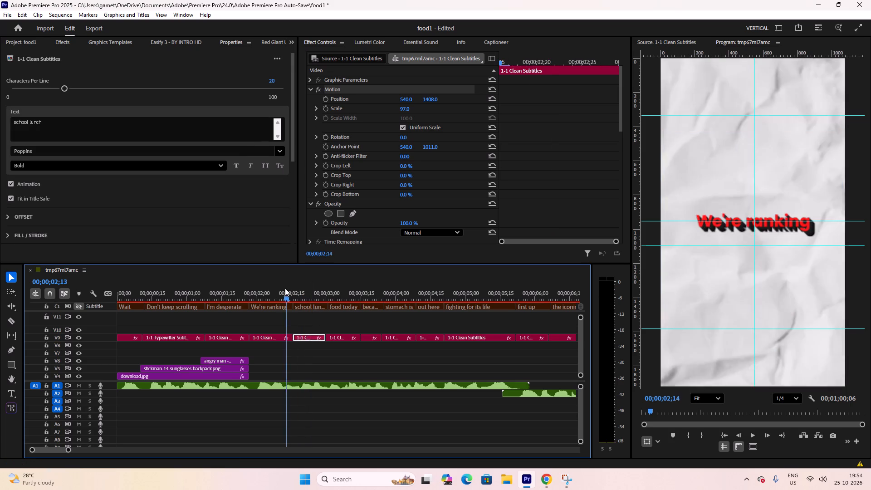
drag(285, 288, 284, 288)
click(269, 336)
click(277, 288)
scroll(161, 221, down, 4)
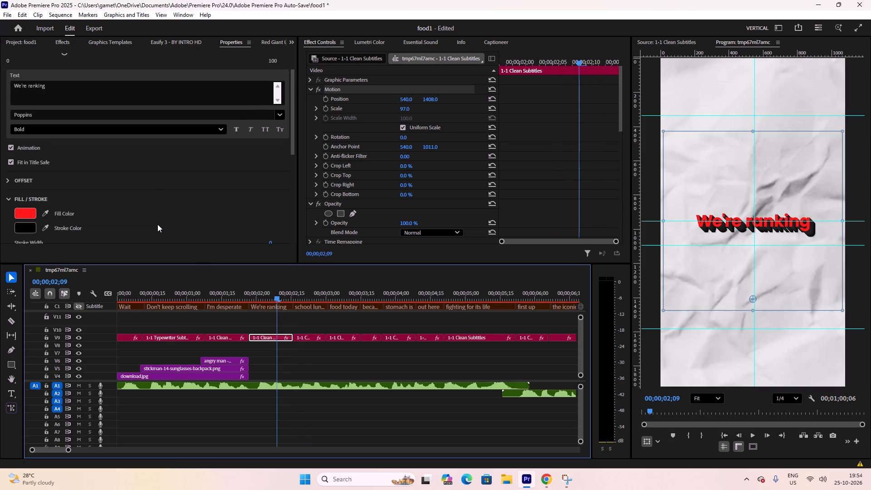
click(29, 212)
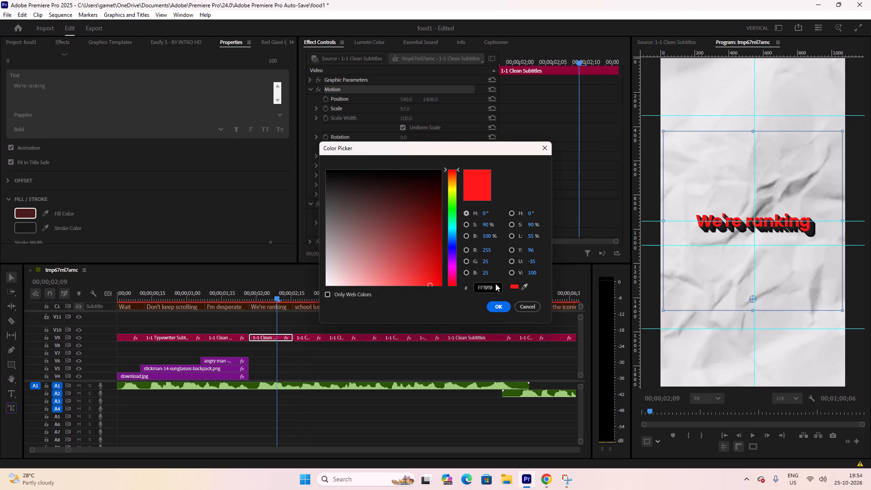
drag(498, 285, 450, 285)
key(ctrl+c)
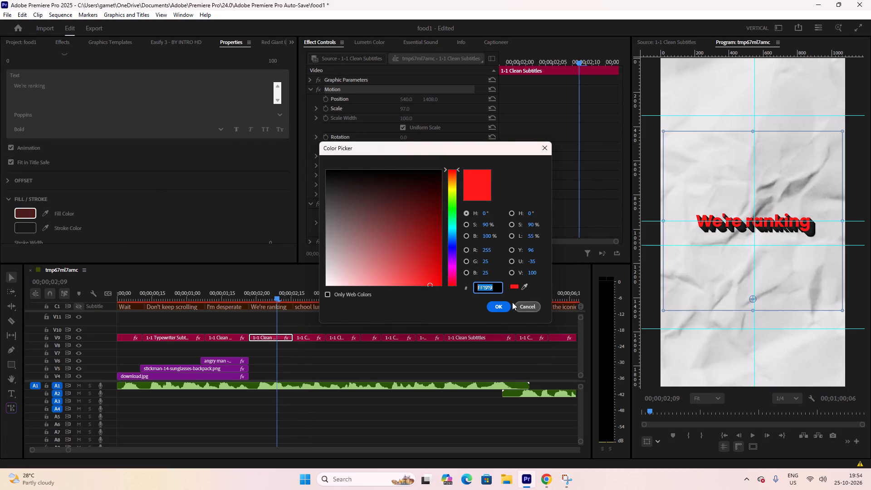
Set the fill color of the "school lunch" caption to bright red, FF1919.
click(502, 303)
click(313, 294)
click(318, 328)
click(315, 336)
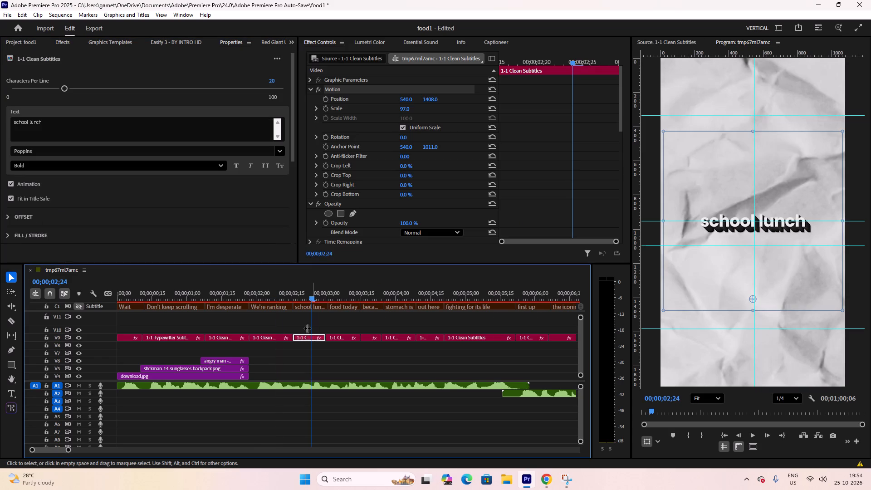
scroll(73, 192, down, 18)
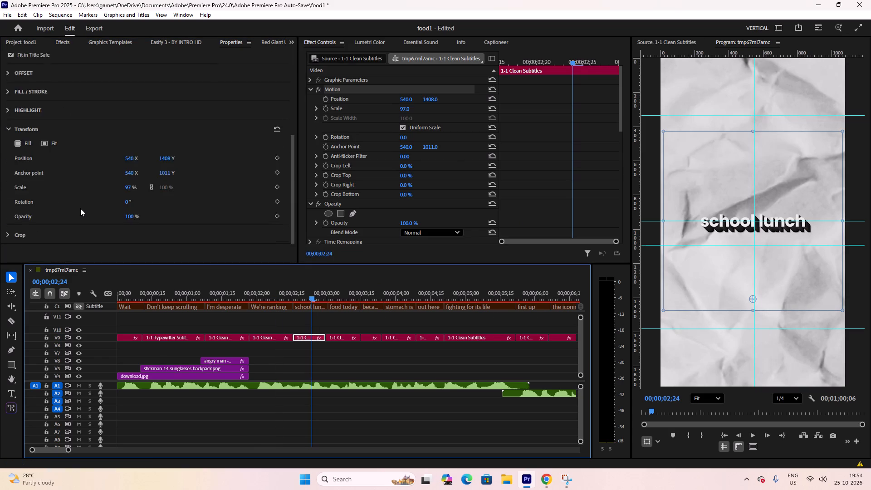
scroll(80, 208, down, 2)
scroll(80, 208, up, 10)
click(6, 182)
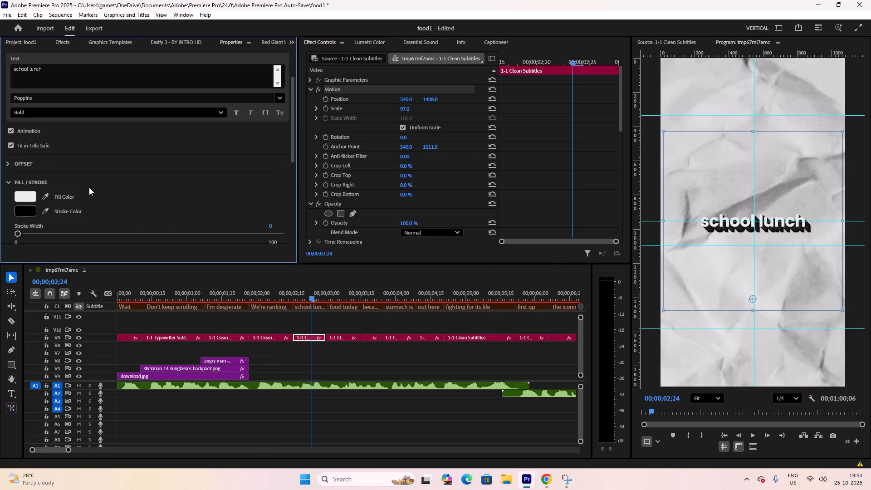
click(20, 194)
double_click(492, 286)
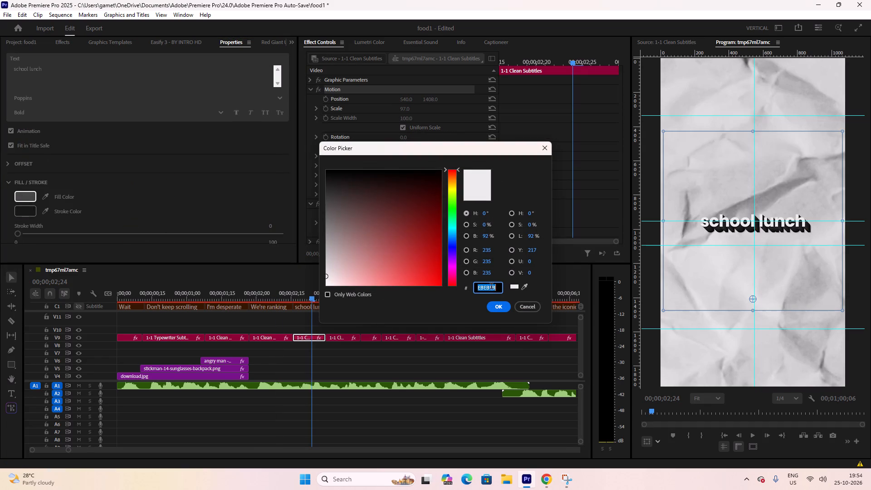
key(ctrl+v)
click(500, 311)
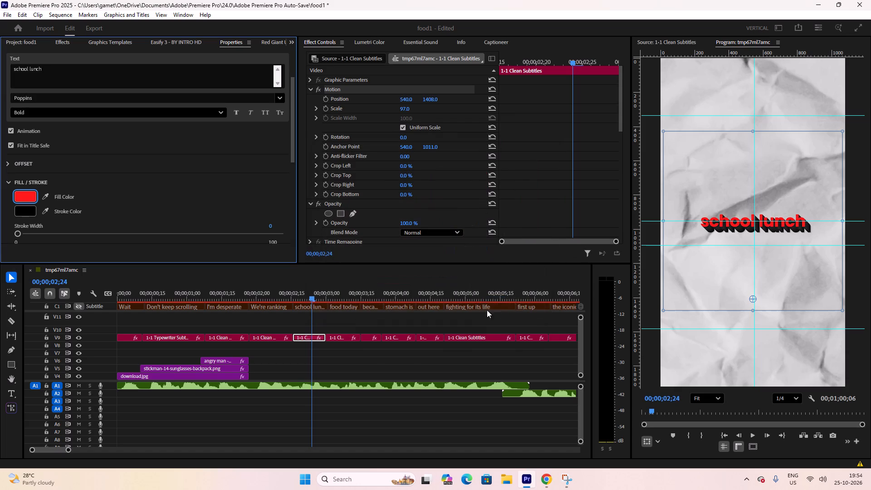
Set the fill color of the "food today" caption to bright red, FF1919.
drag(325, 293, 338, 302)
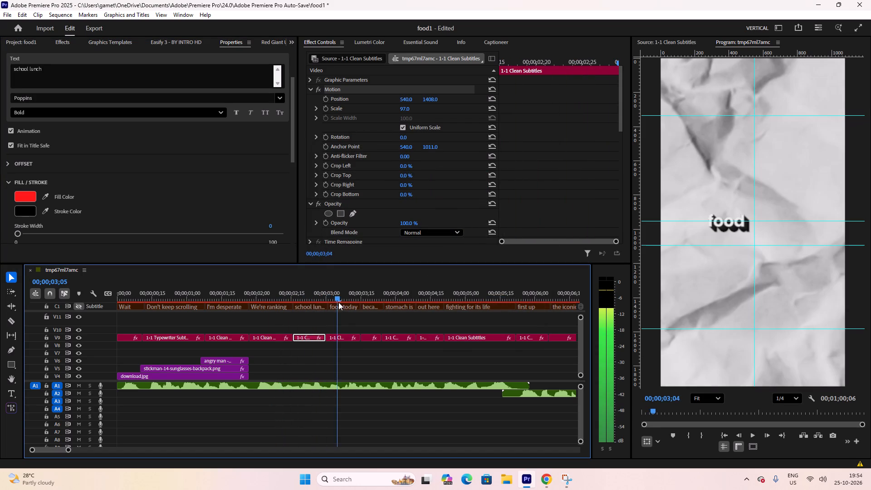
drag(338, 302, 338, 304)
click(350, 339)
scroll(129, 238, down, 5)
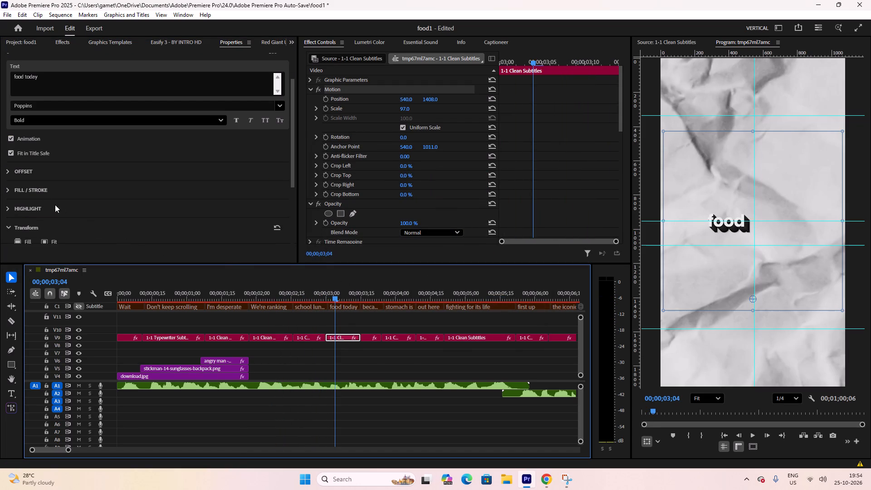
click(10, 190)
click(31, 206)
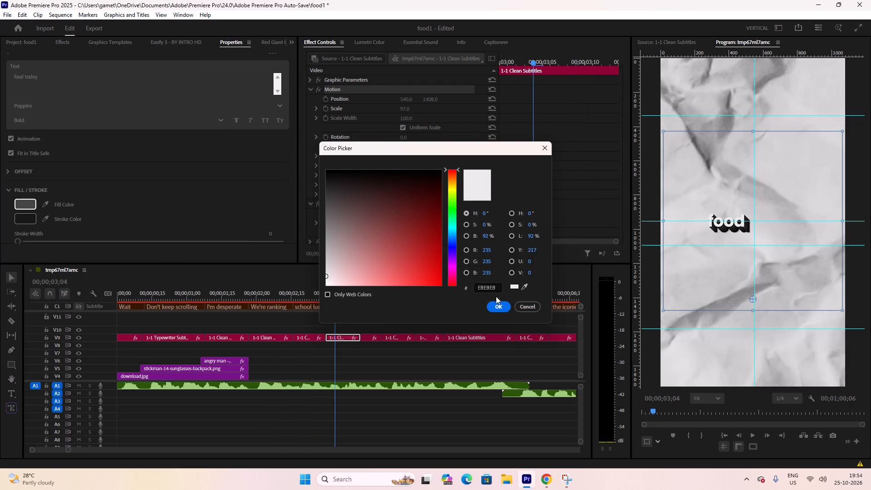
double_click(496, 286)
key(ctrl+v)
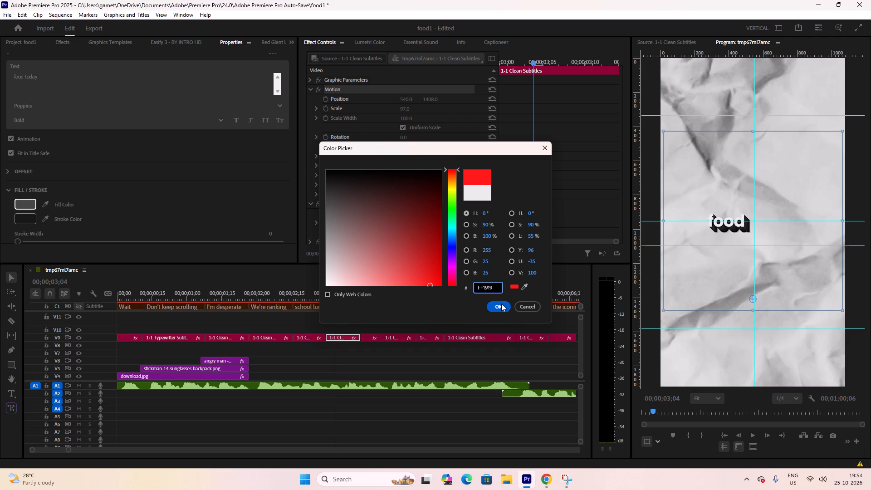
click(499, 304)
click(331, 320)
Play back the section from "I'm desperate" through "out here" repeatedly to review the recolored captions against the voice-over.
drag(301, 294, 288, 295)
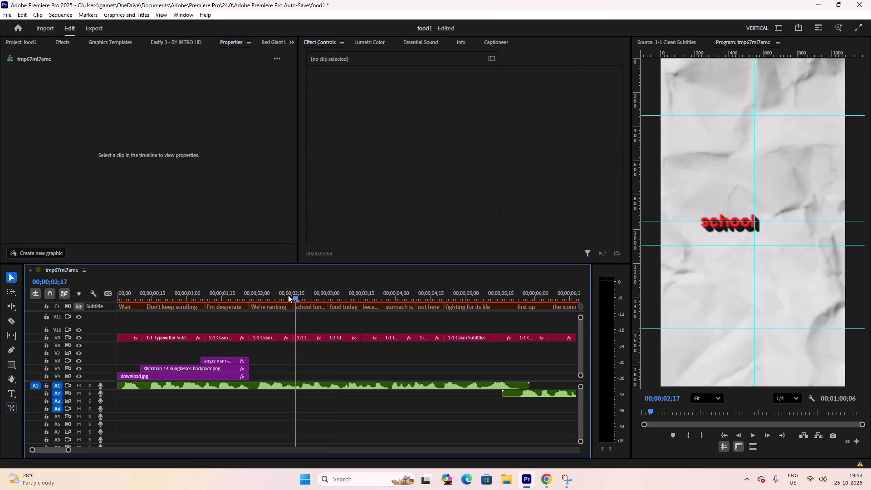
drag(288, 295, 247, 296)
key(space)
key(space)
key(space)
key(space)
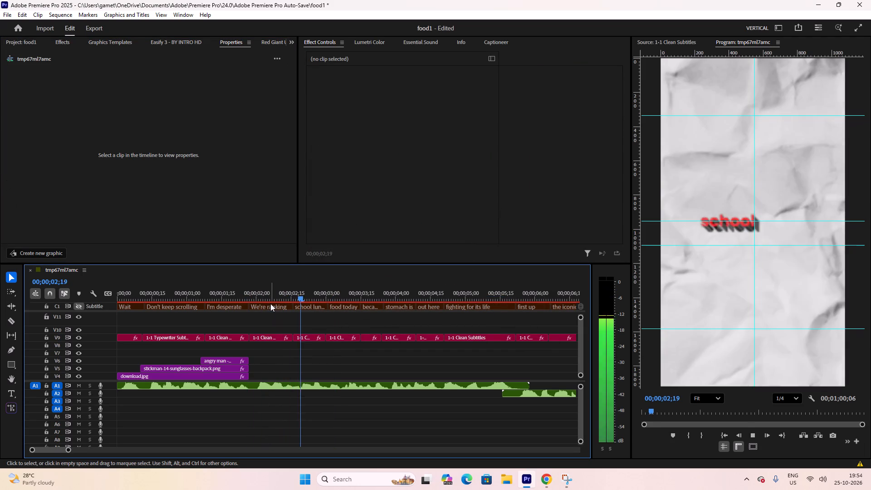
key(space)
key(space)
key(space)
key(space)
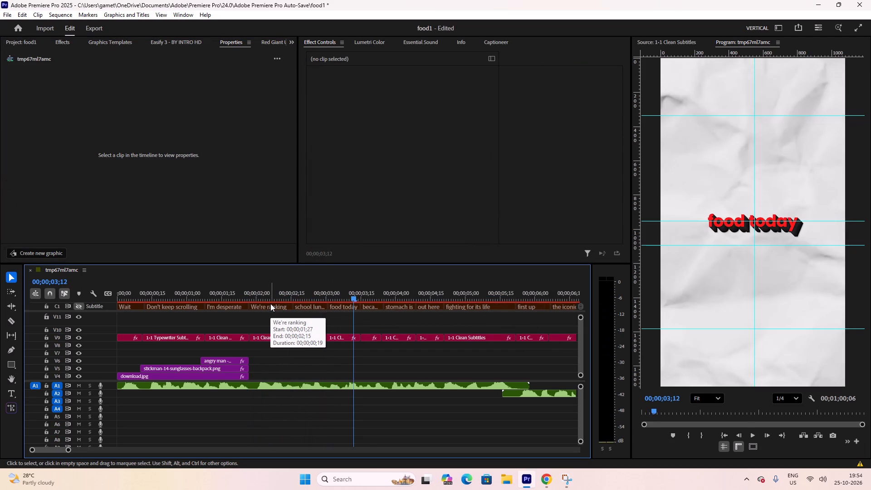
key(space)
key(space)
key(space)
key(space)
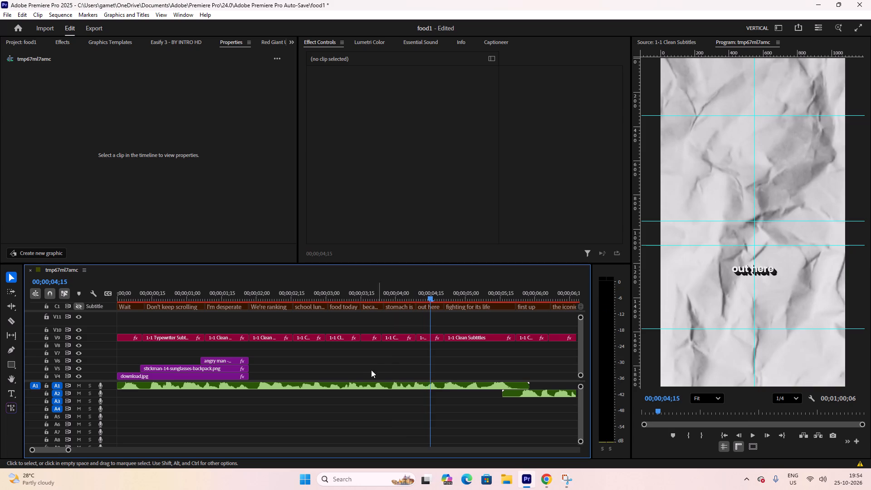
key(space)
key(space)
drag(267, 296, 242, 298)
key(space)
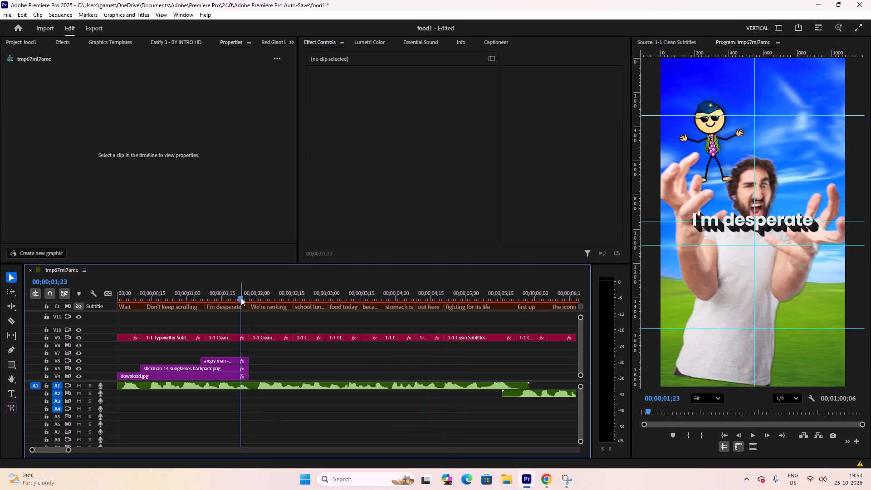
key(space)
key(space)
key(space)
key(space)
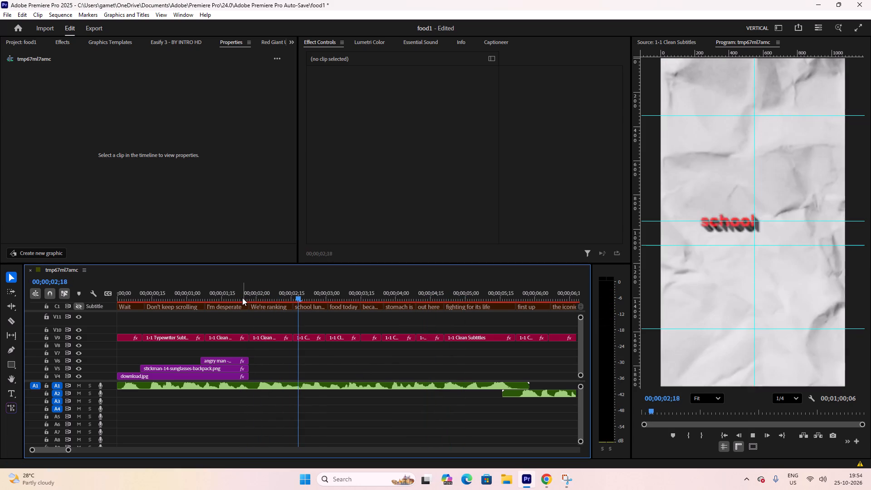
key(space)
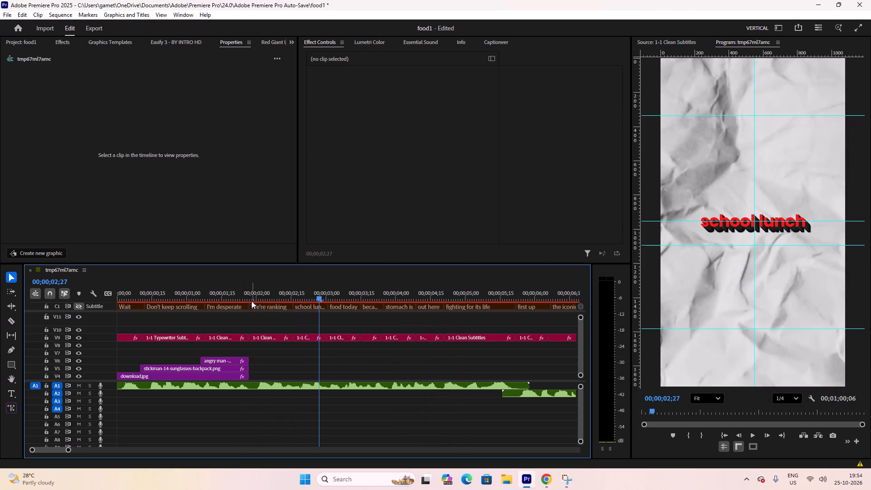
click(251, 301)
key(space)
key(space)
key(space)
key(space)
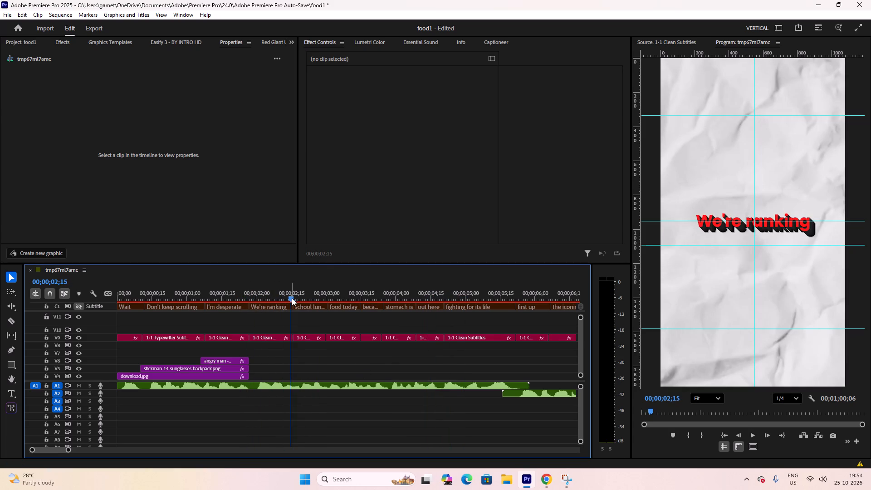
key(space)
key(space)
click(294, 299)
key(space)
key(space)
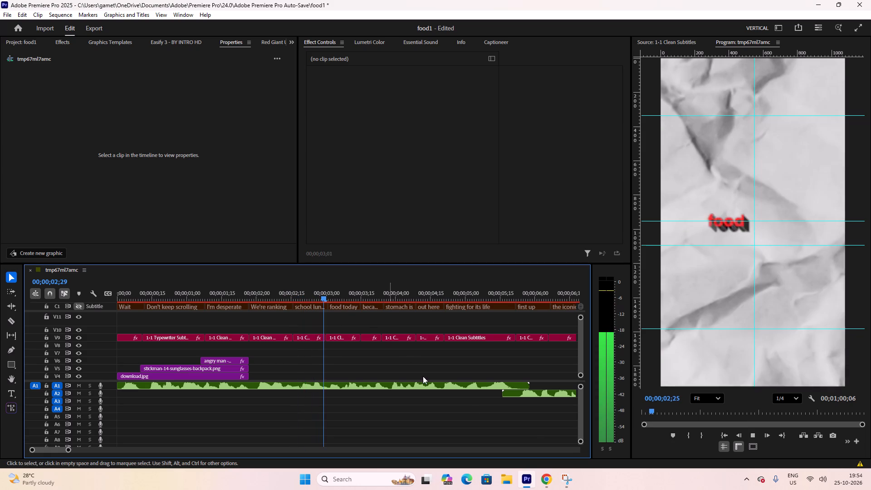
Switch to the Pinterest page in Chrome and enter a search for USA school images.
click(544, 480)
scroll(260, 136, up, 2)
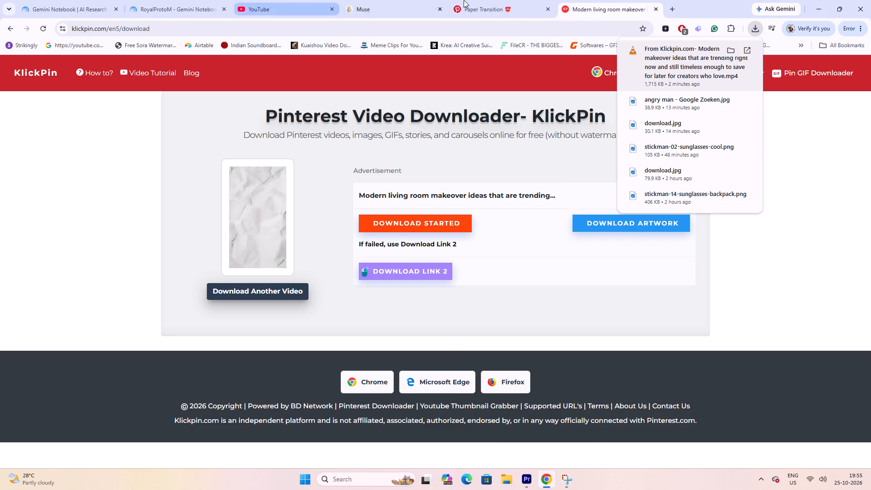
click(494, 0)
click(341, 79)
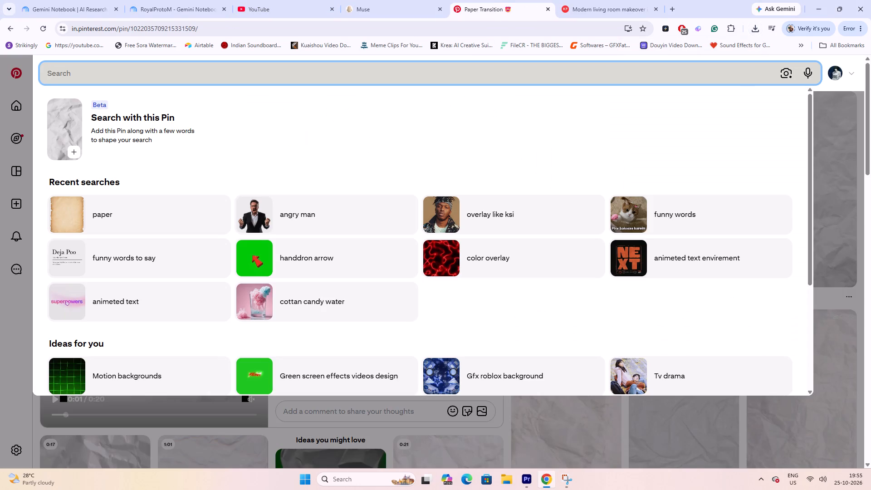
text(usa)
key(space)
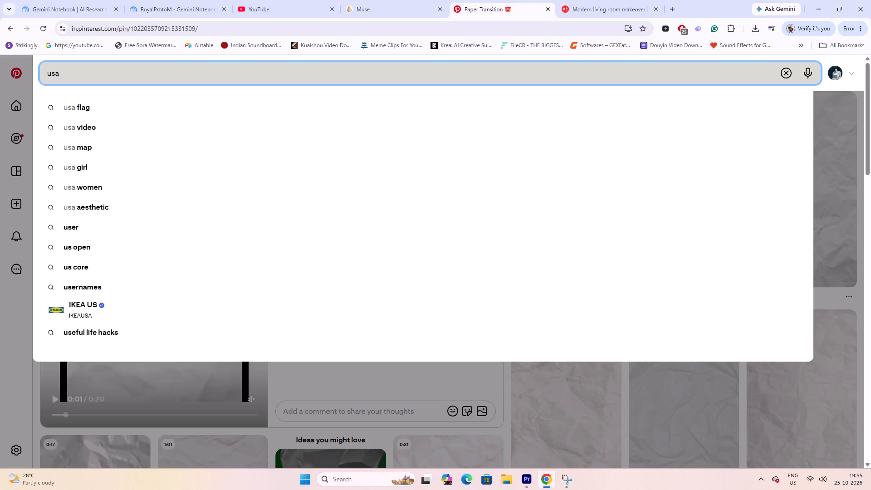
key(s)
text(choll)
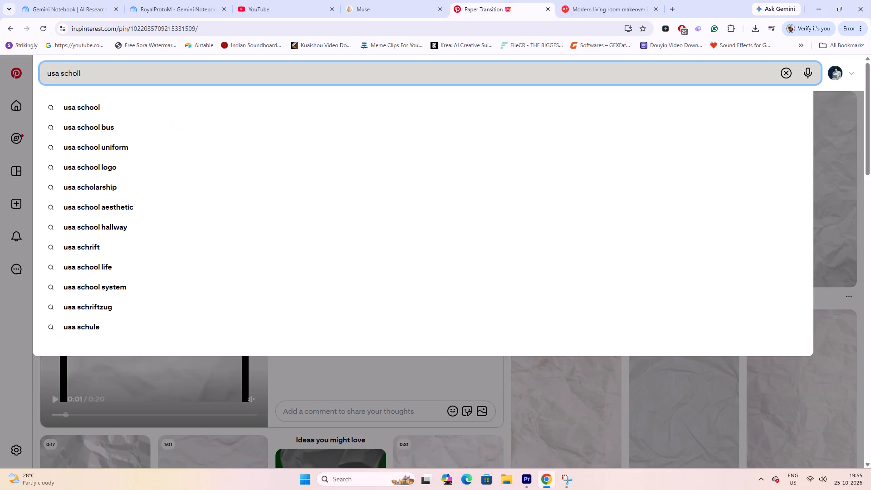
key(BackSpace)
key(BackSpace)
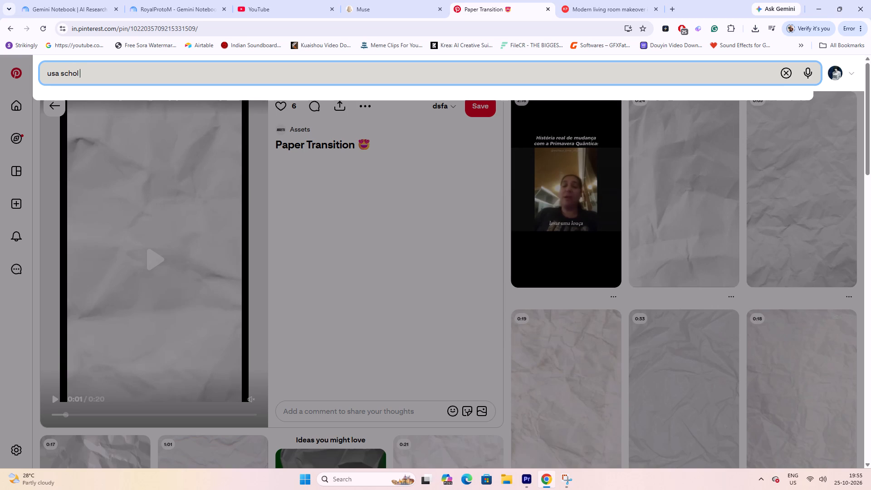